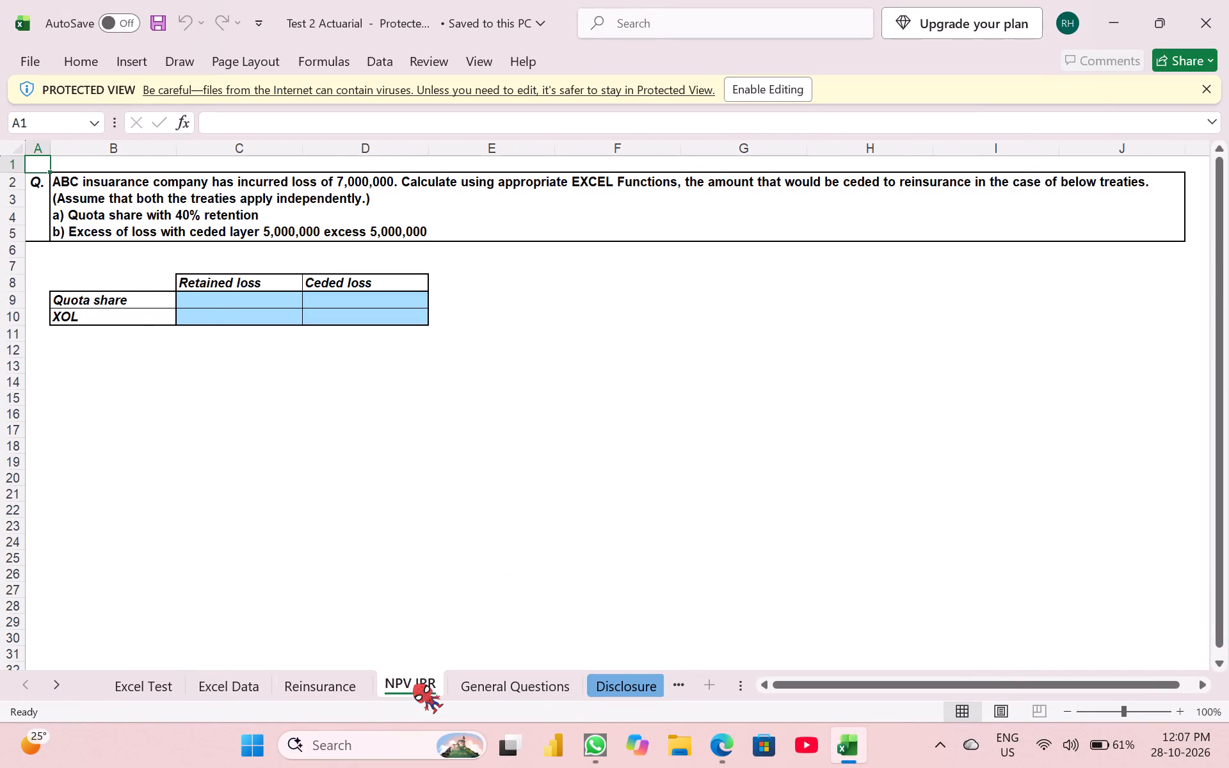
# Look over the General Questions and Disclosure sheets of the test workbook and return to the Excel Test sheet.
pyautogui.click(465, 685)
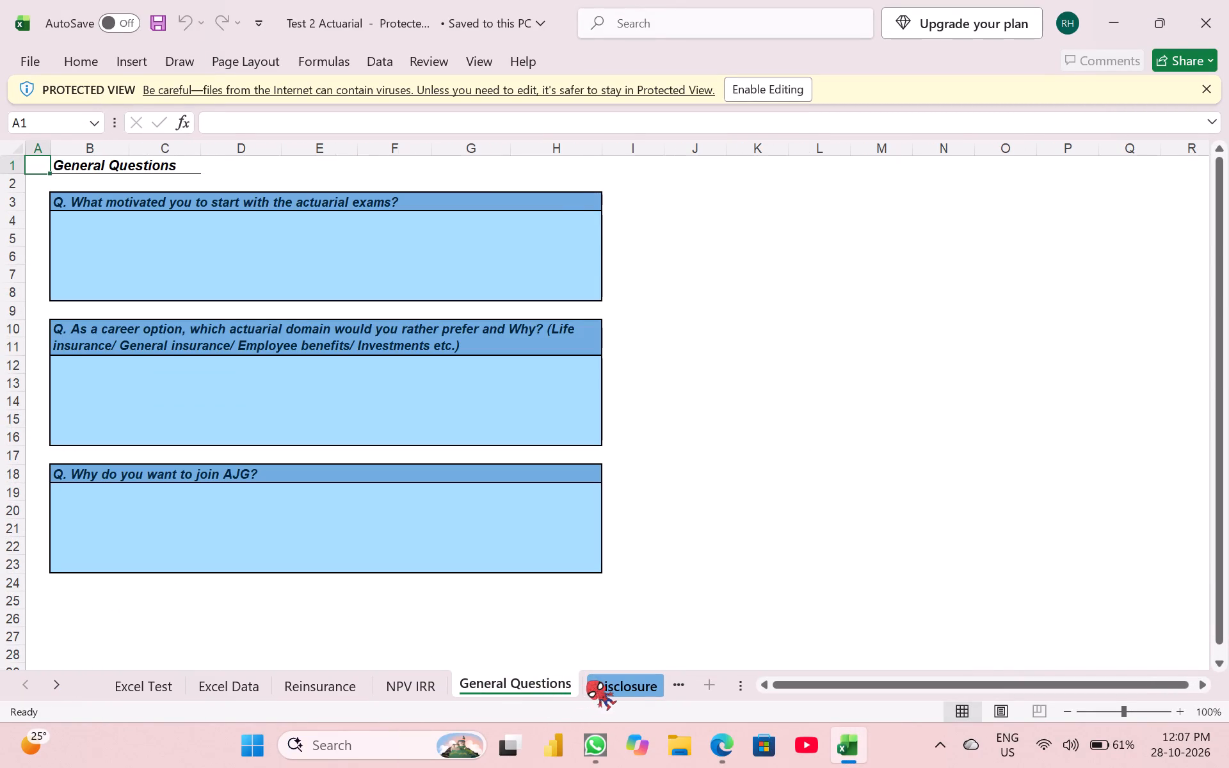
pyautogui.click(588, 682)
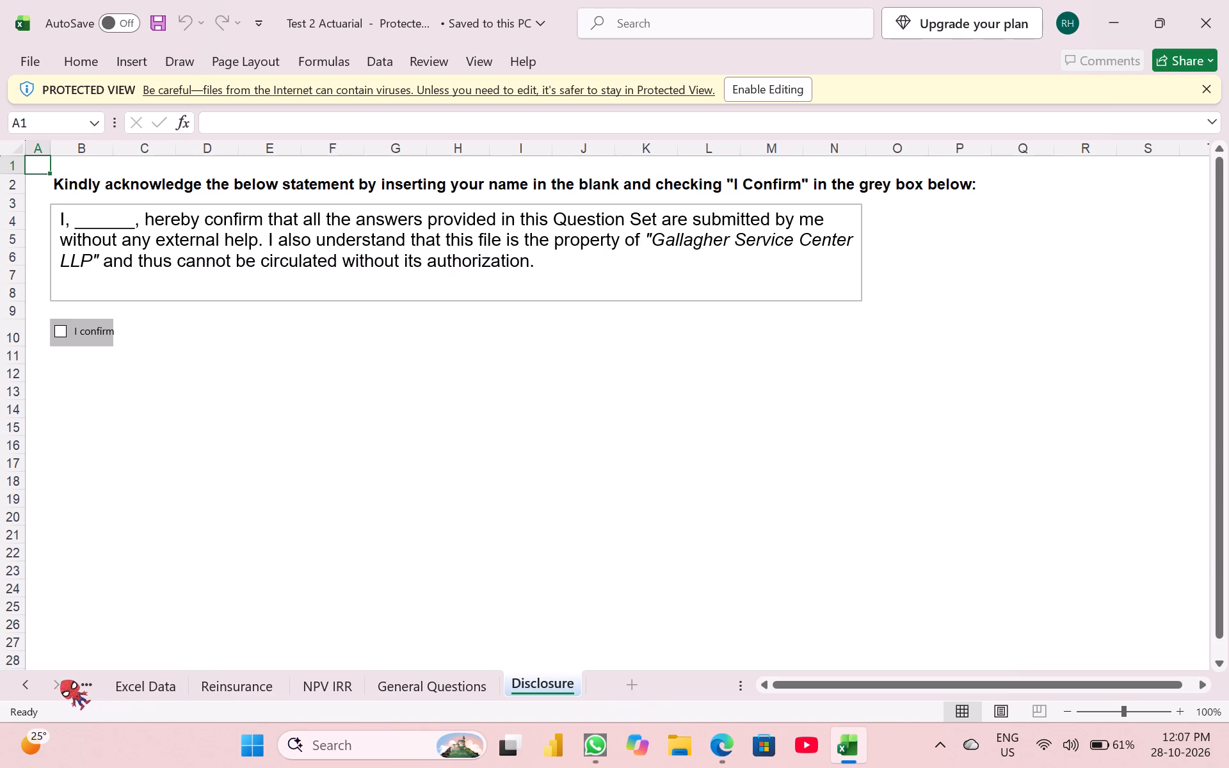
pyautogui.click(132, 689)
pyautogui.click(95, 689)
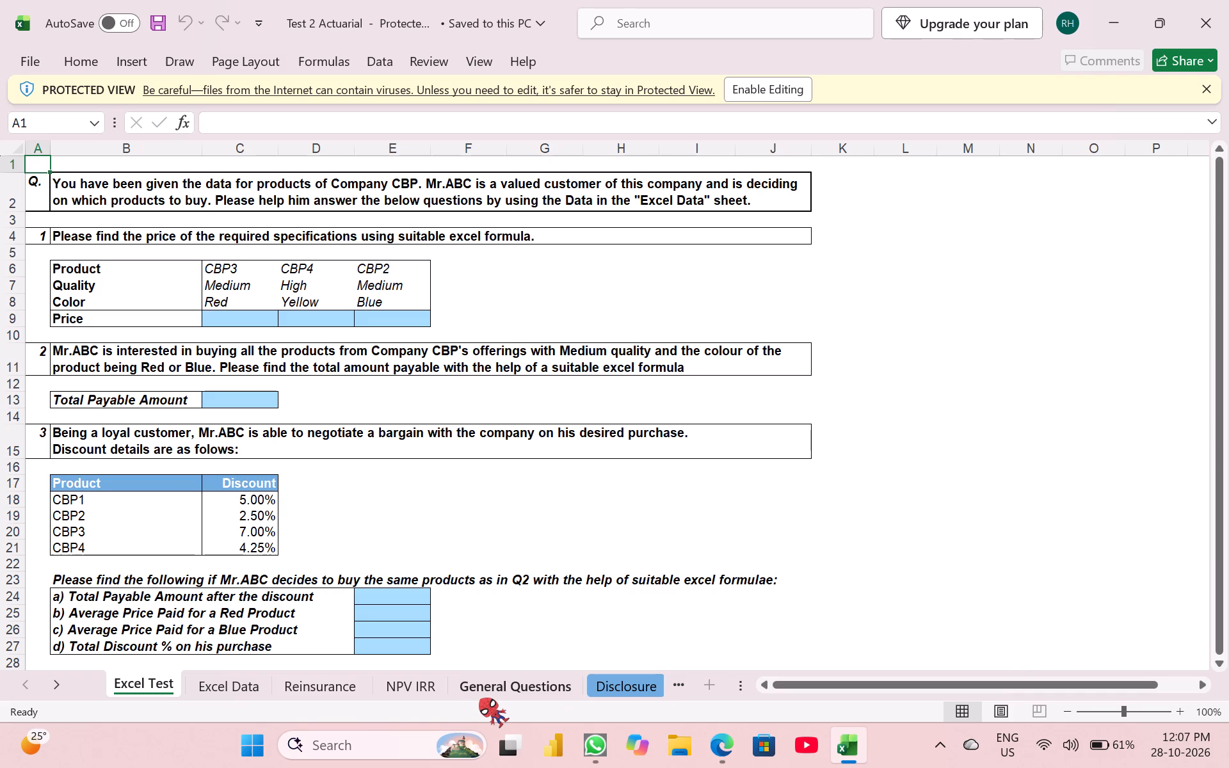
# Review the workbook's question sheets, from Excel Test, Reinsurance and NPV IRR to General Questions and Disclosure, plus the Excel Data sheet.
pyautogui.click(410, 682)
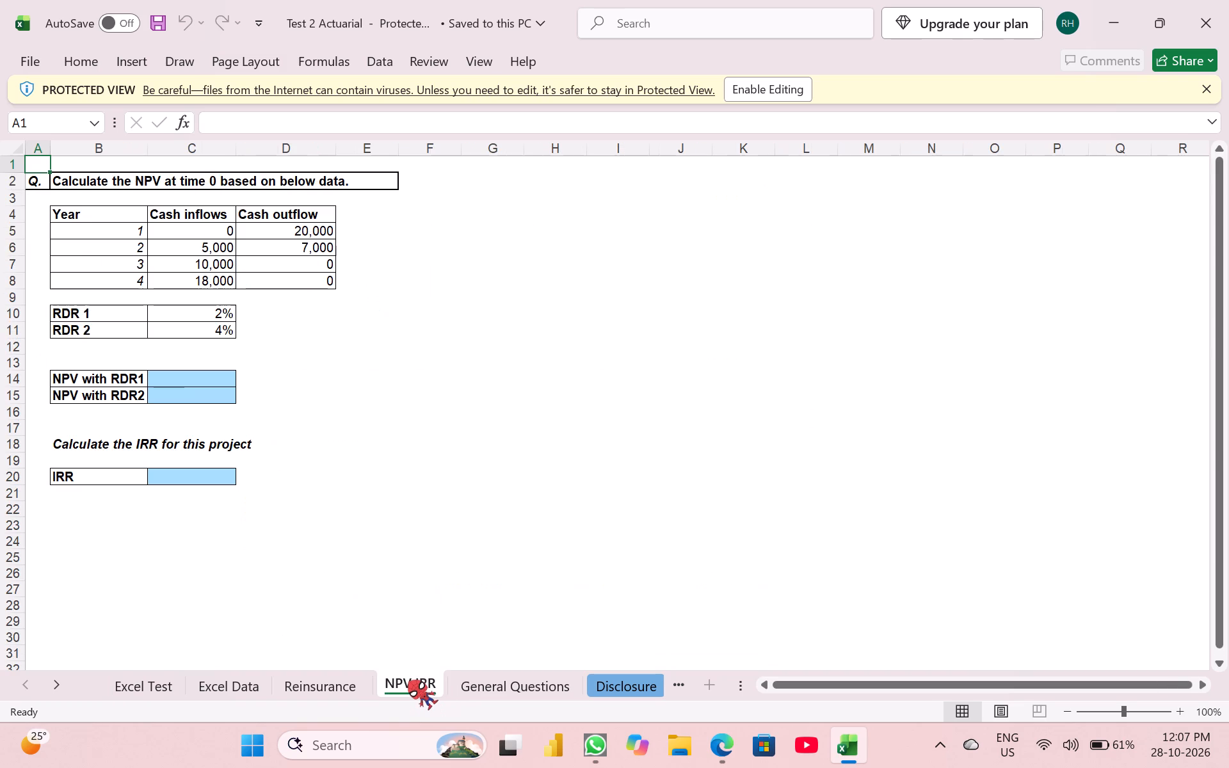
pyautogui.click(148, 683)
pyautogui.click(352, 689)
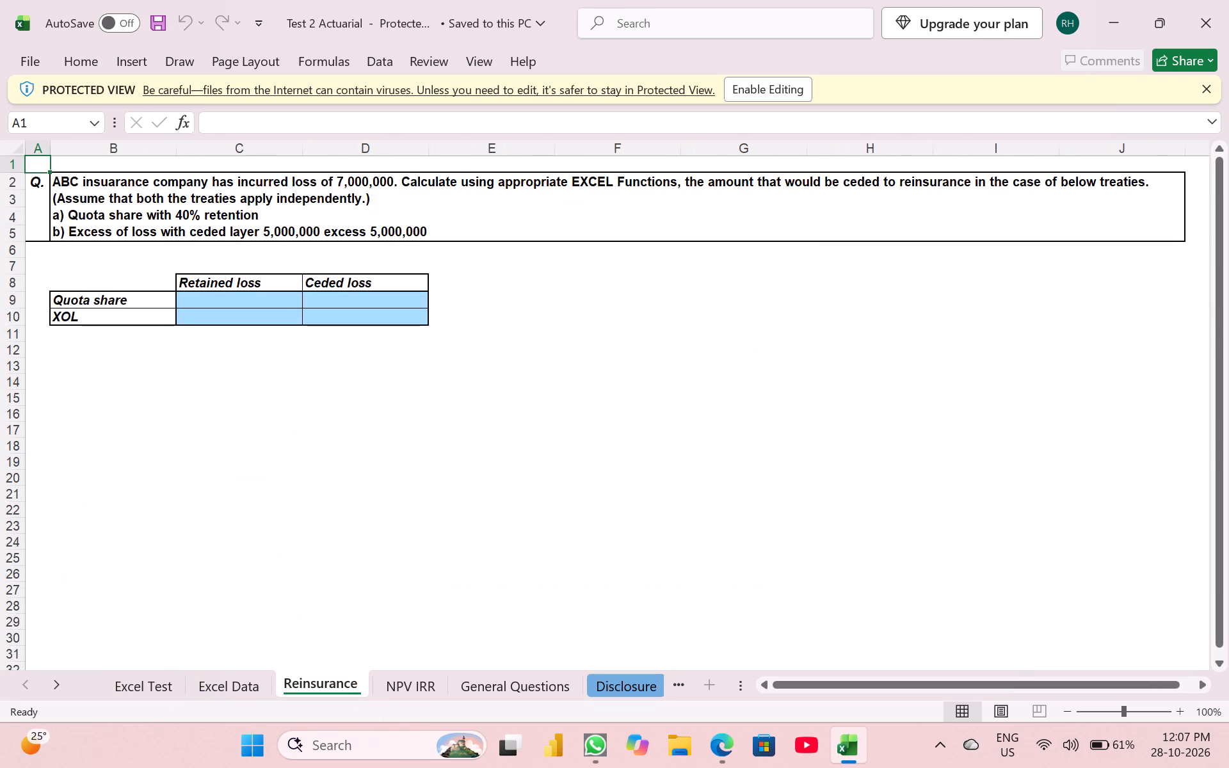
pyautogui.scroll(2, 234, 432)
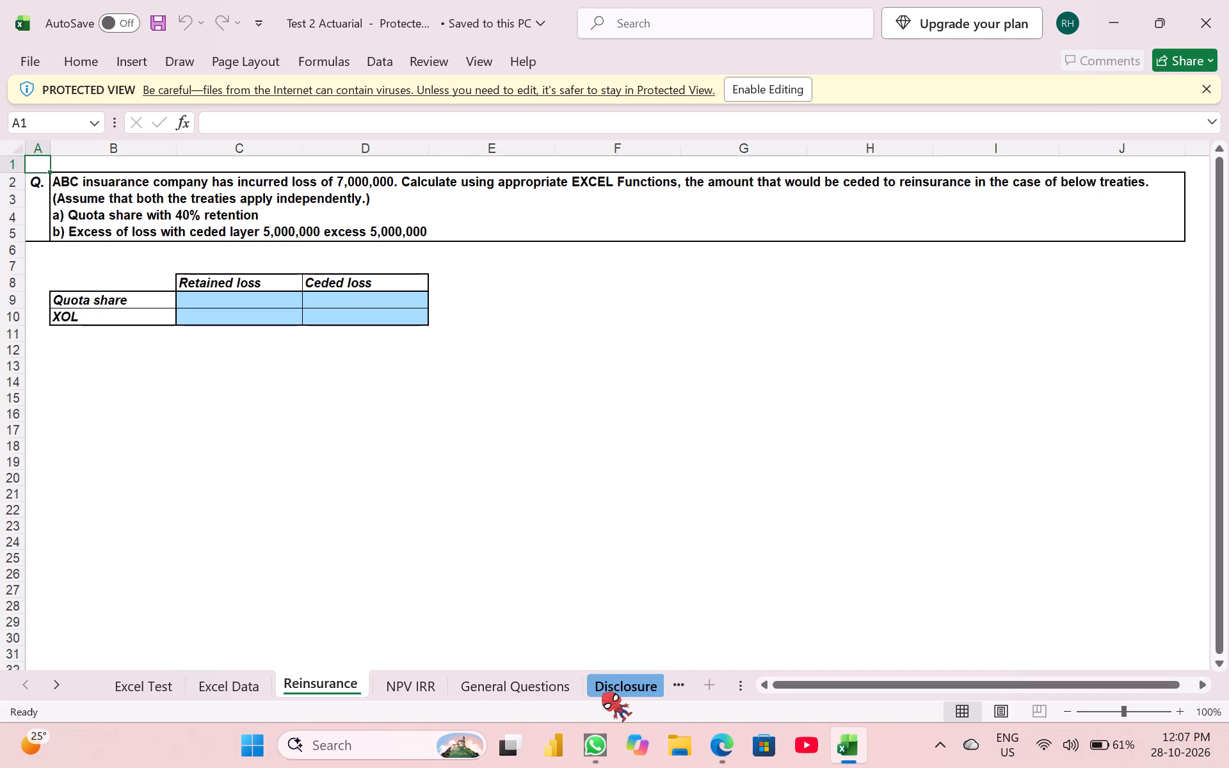
pyautogui.click(539, 683)
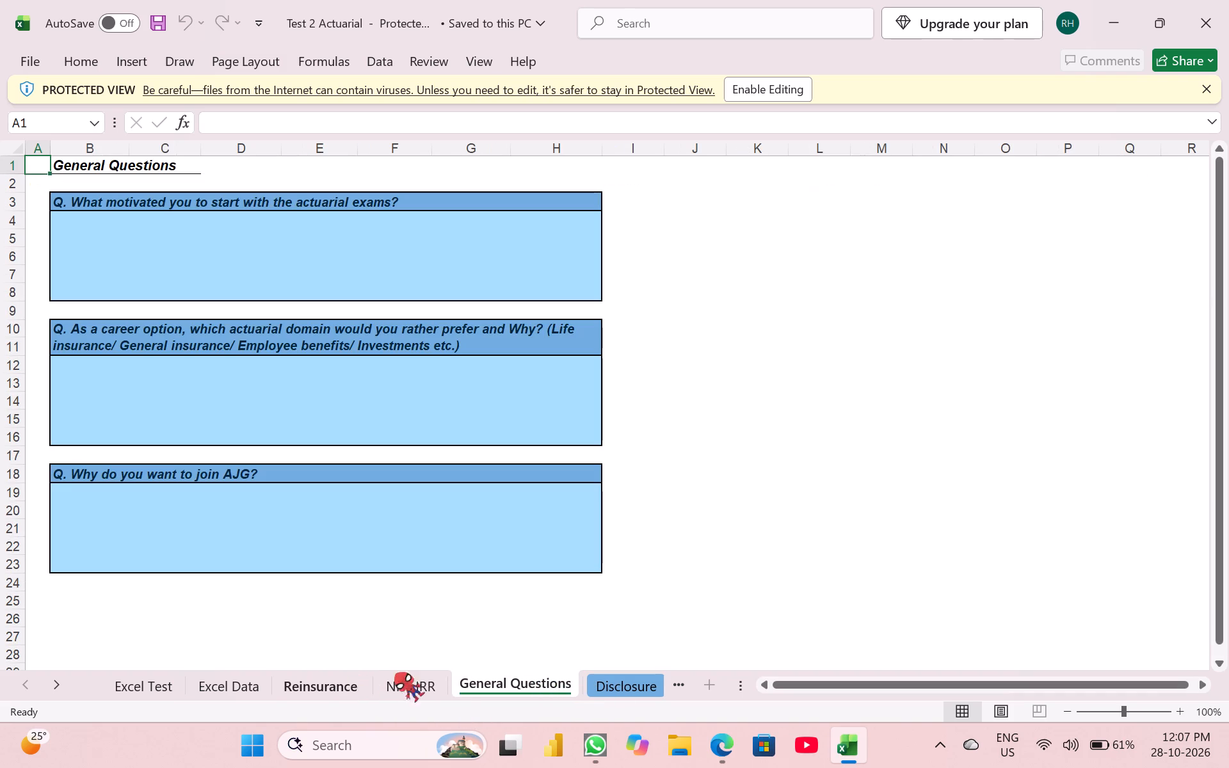
pyautogui.click(415, 690)
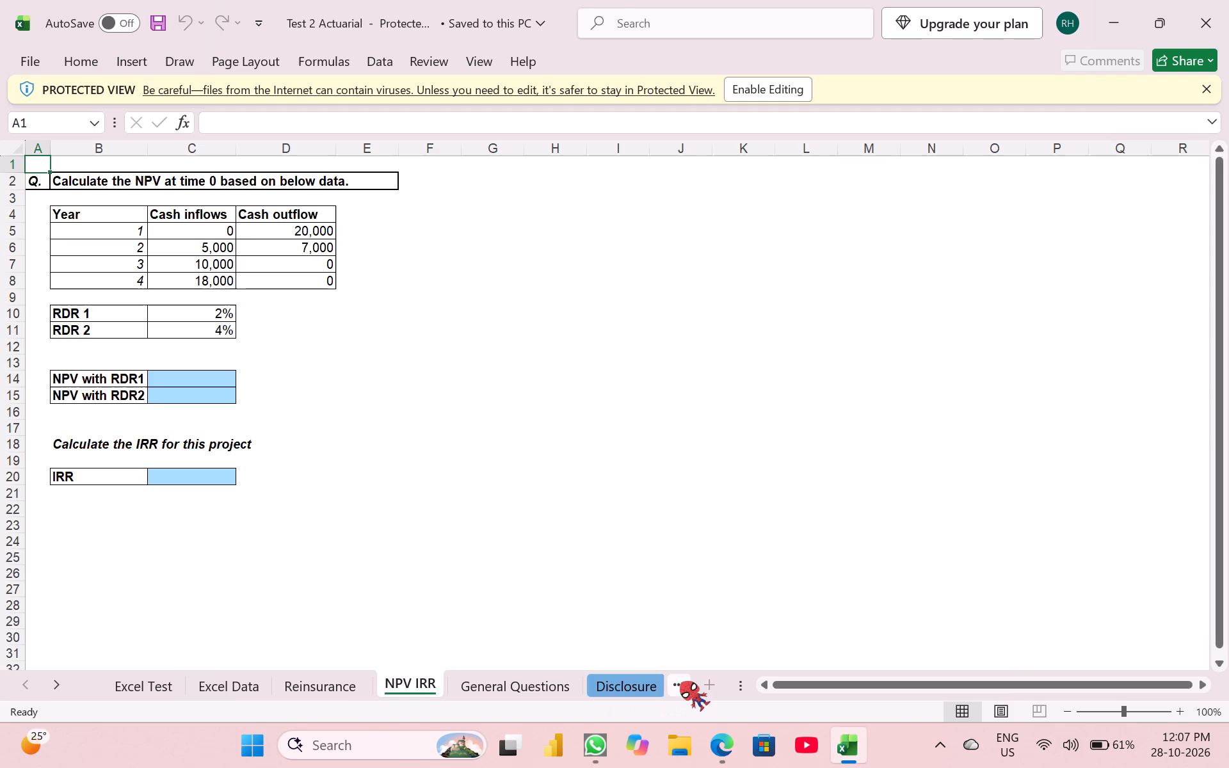
pyautogui.doubleClick(682, 683)
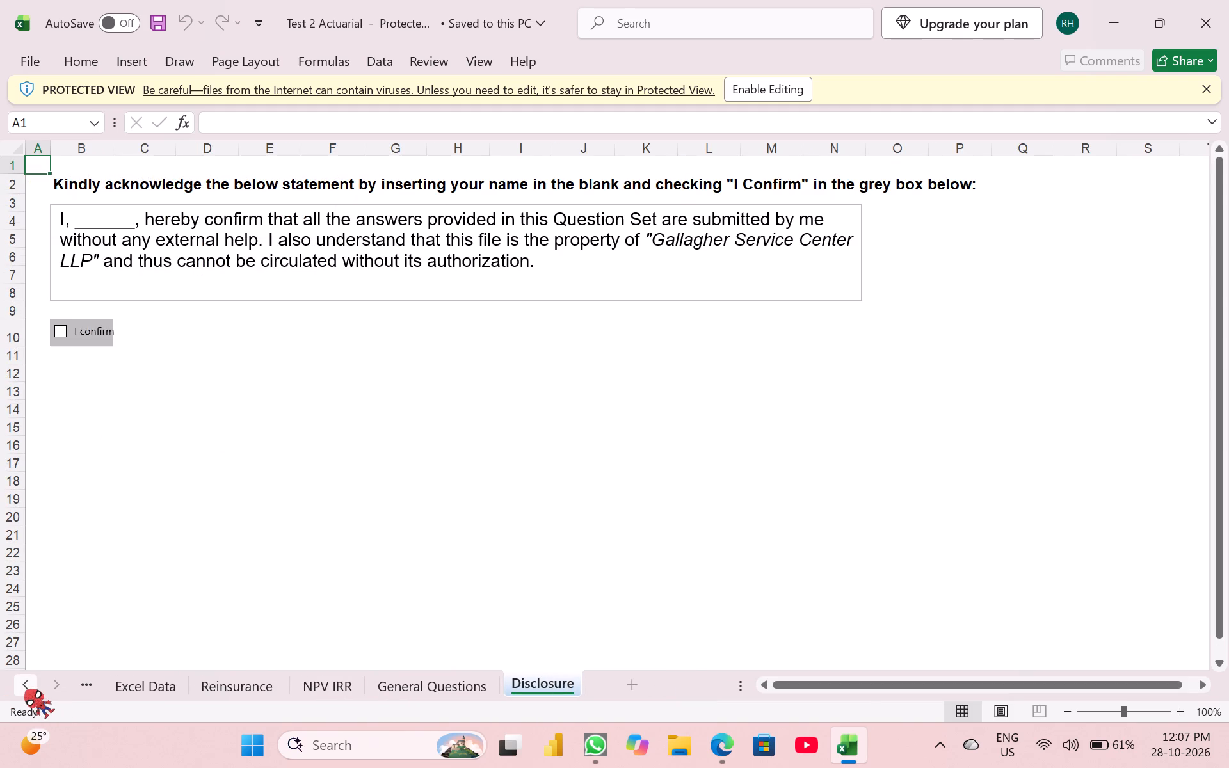
pyautogui.doubleClick(26, 691)
pyautogui.click(149, 687)
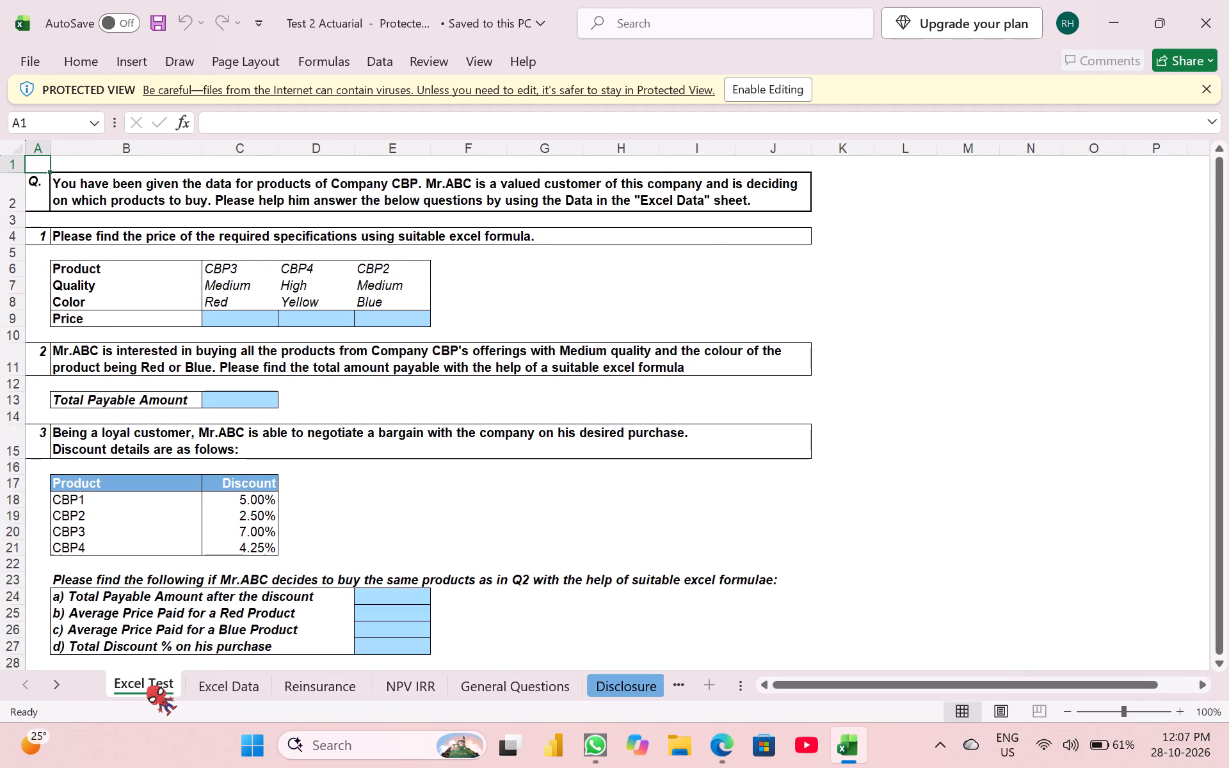
pyautogui.click(225, 686)
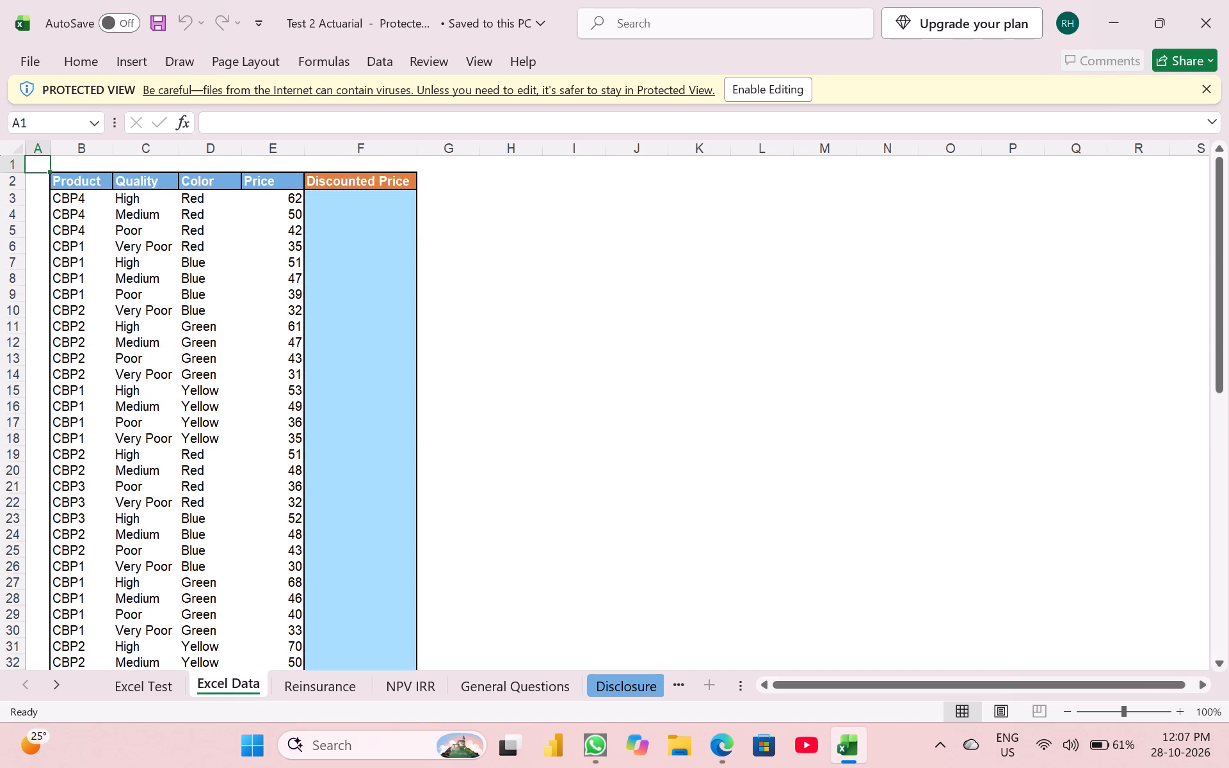
# Enable editing of the protected Test 2 Actuarial workbook.
pyautogui.click(783, 92)
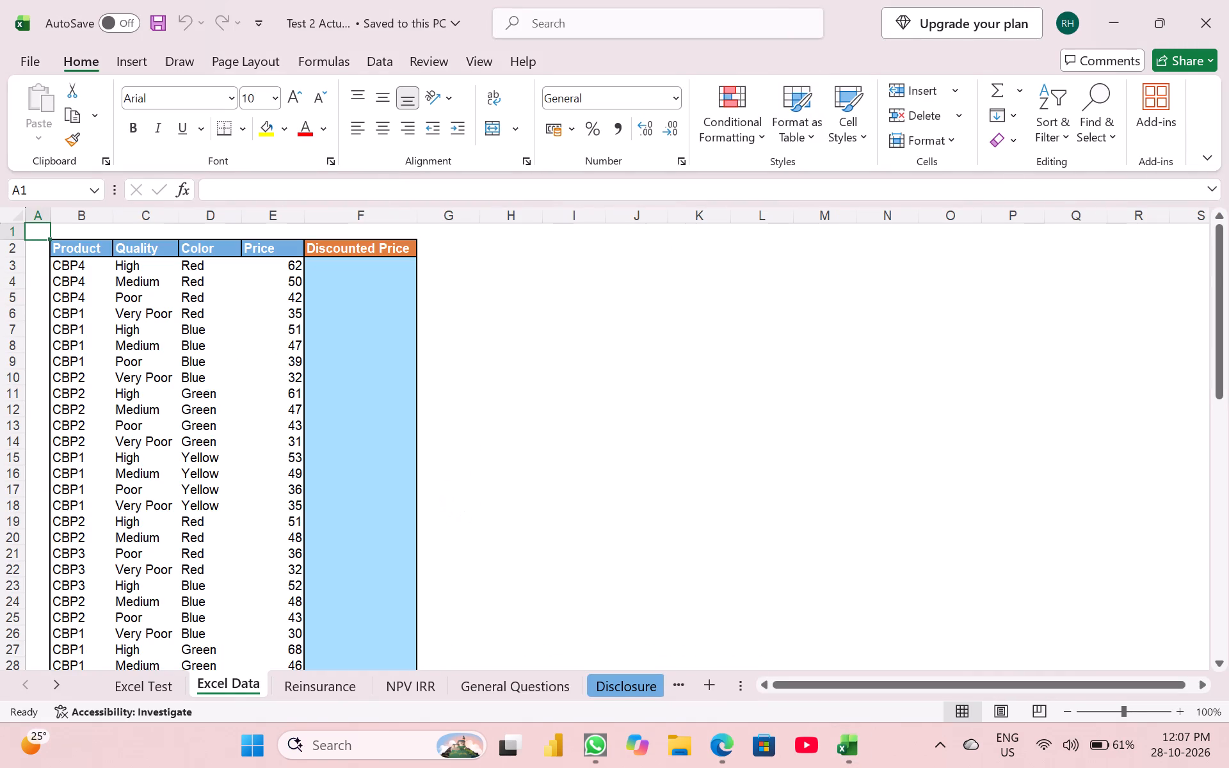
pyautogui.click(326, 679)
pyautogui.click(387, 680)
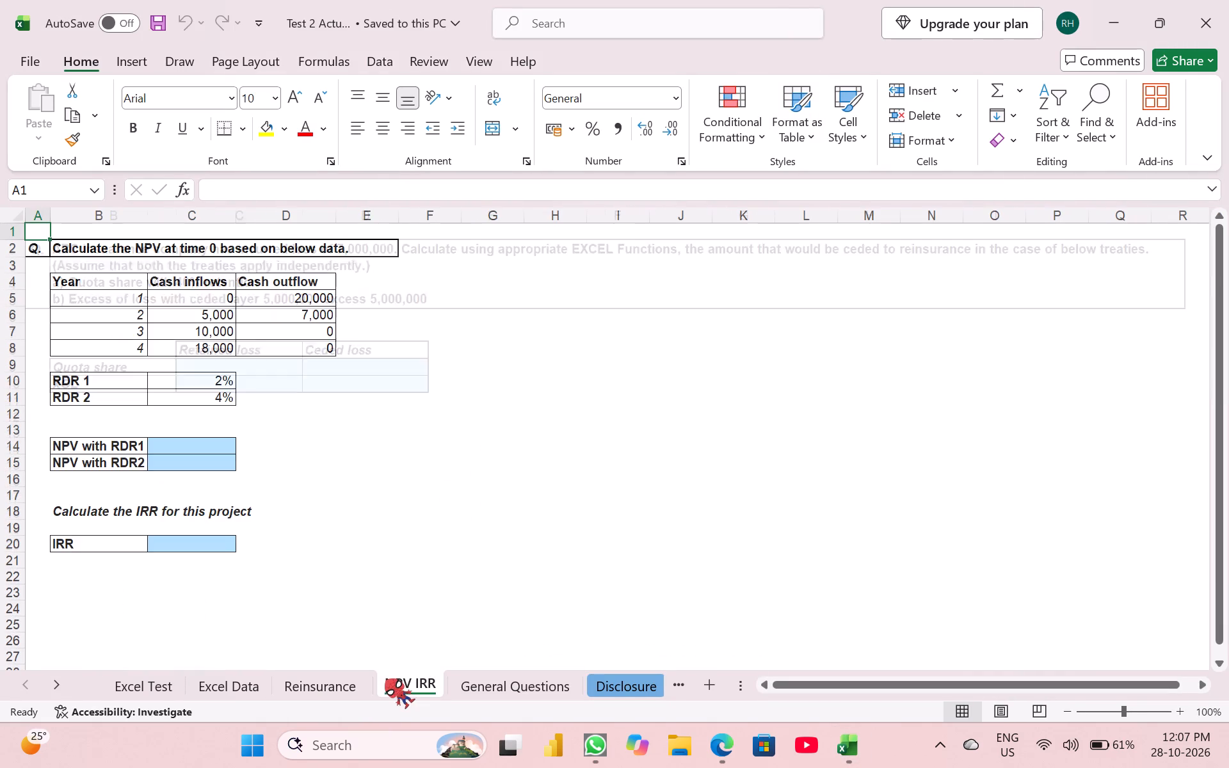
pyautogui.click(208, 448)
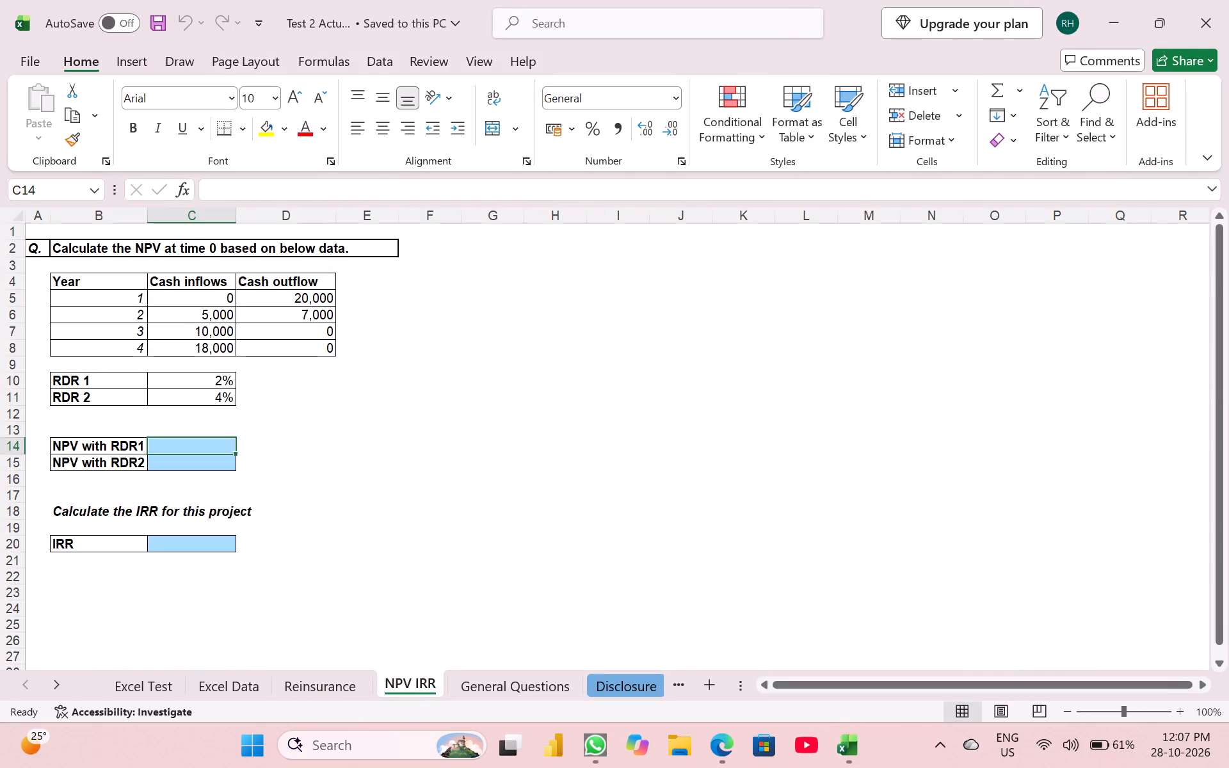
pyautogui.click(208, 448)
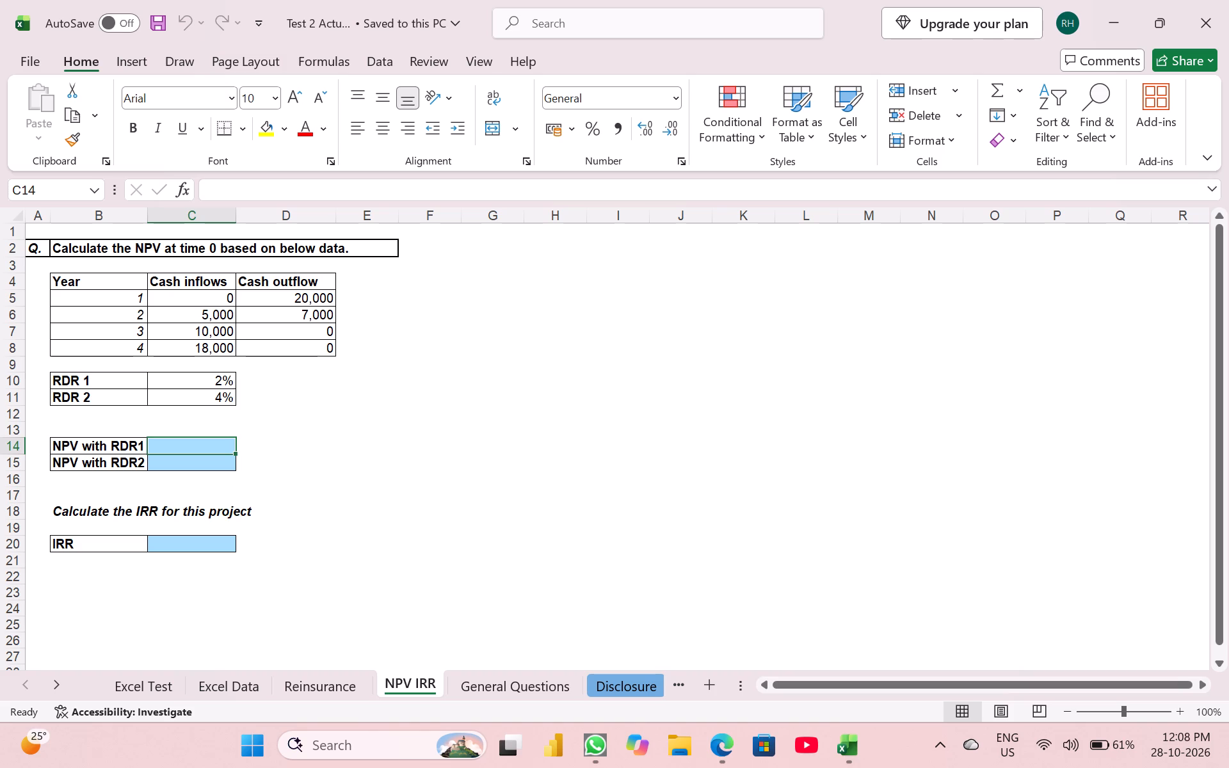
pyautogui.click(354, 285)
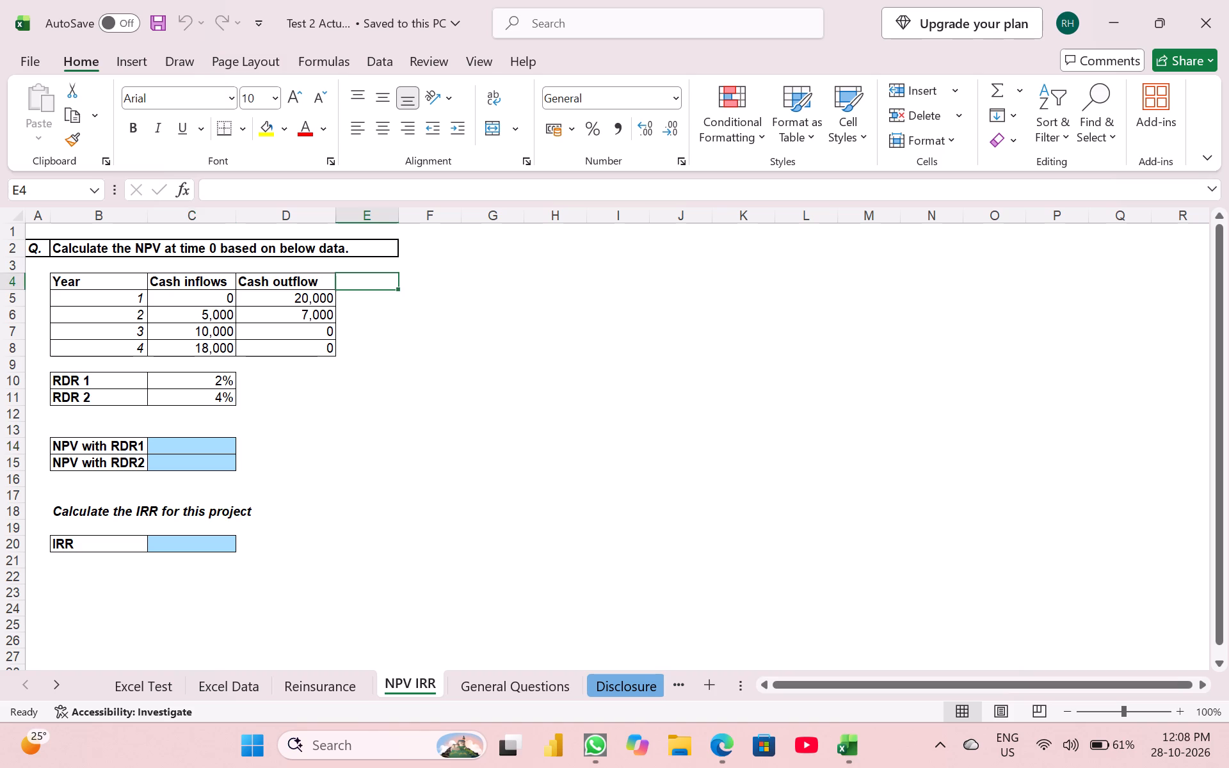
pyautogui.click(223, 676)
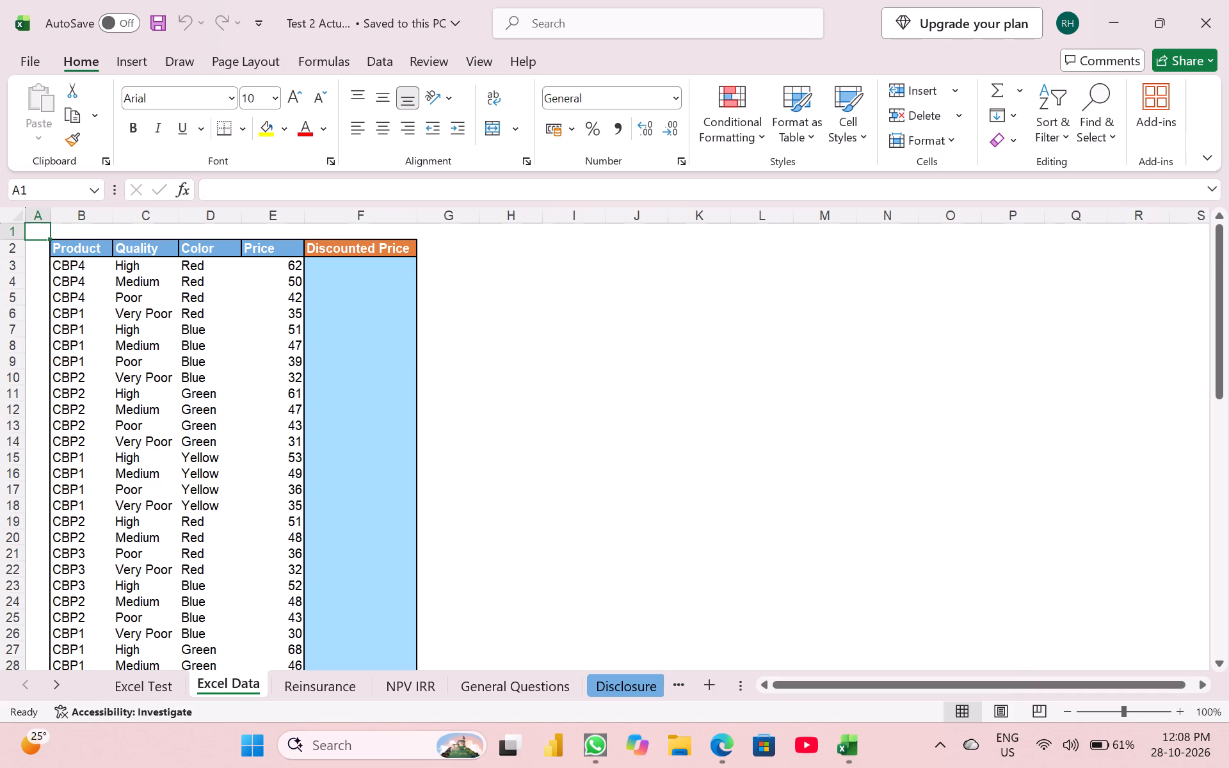
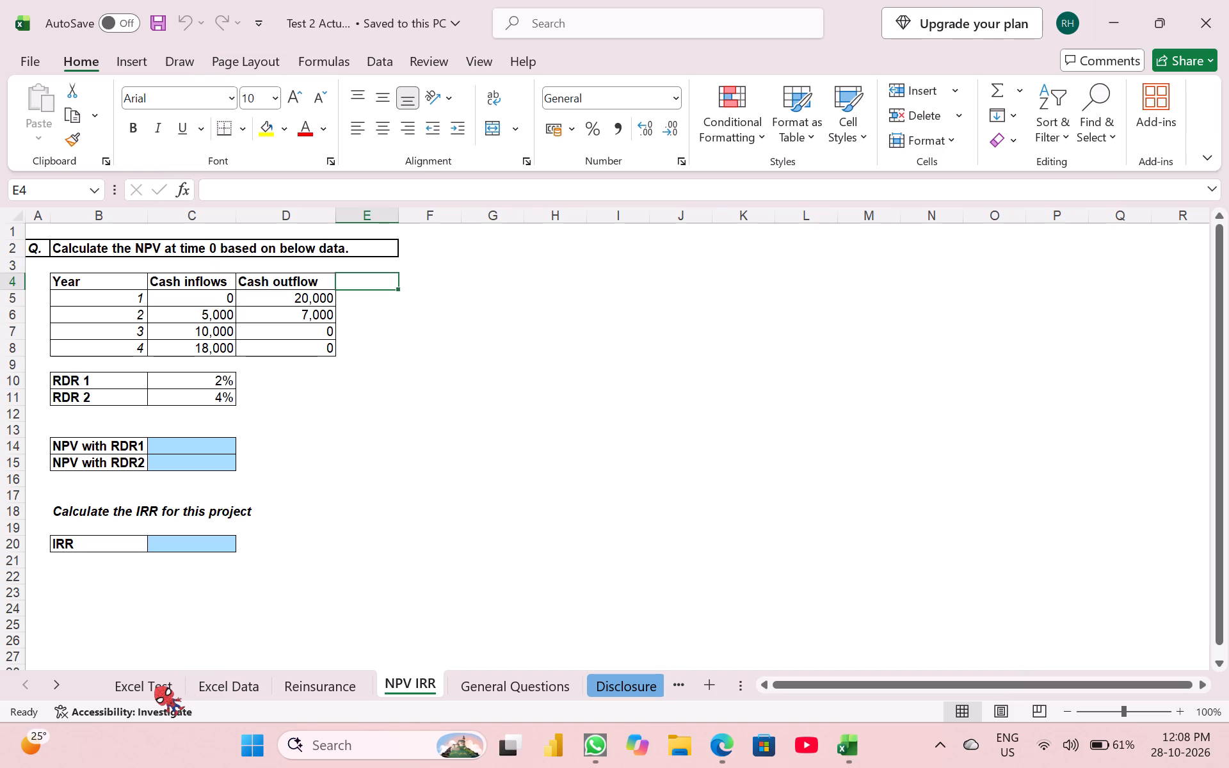
# Review the General Questions, Disclosure, NPV IRR and Excel Data sheets, and read through all three Excel Test questions.
pyautogui.click(531, 678)
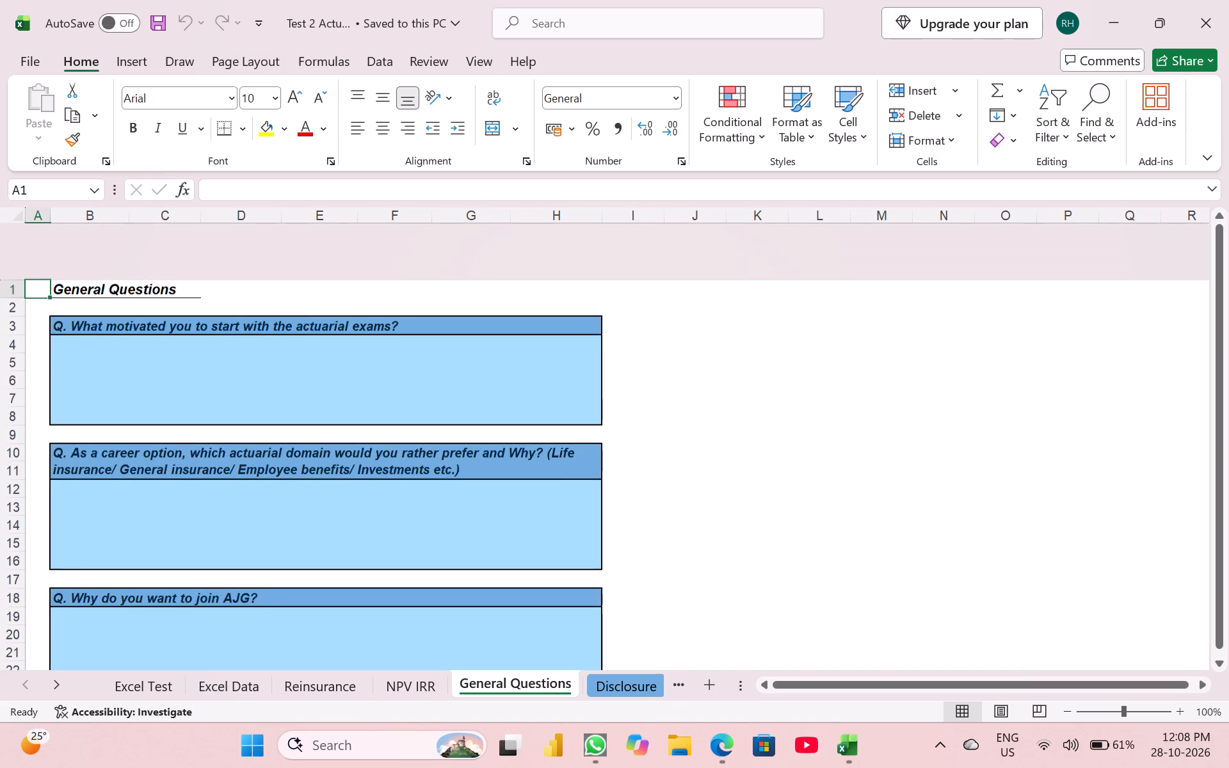
pyautogui.scroll(-4, 321, 397)
pyautogui.scroll(5, 321, 397)
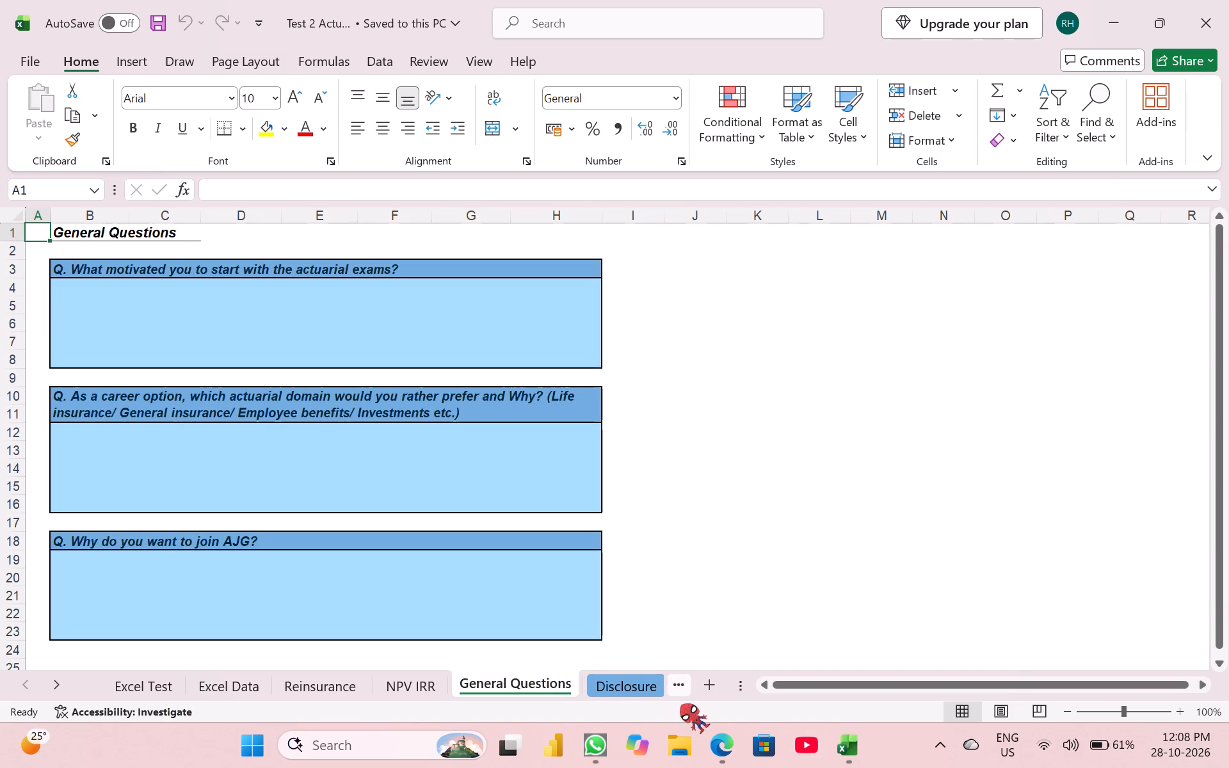
pyautogui.click(675, 682)
pyautogui.click(440, 679)
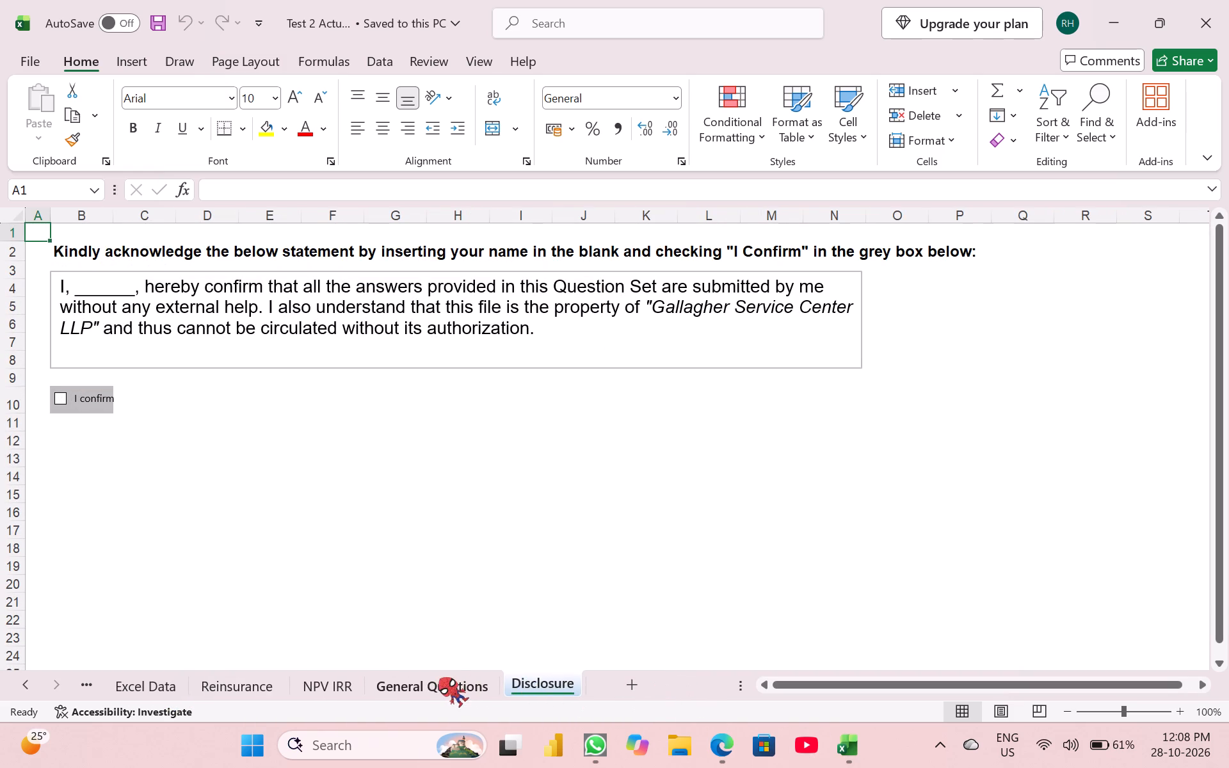
pyautogui.click(346, 691)
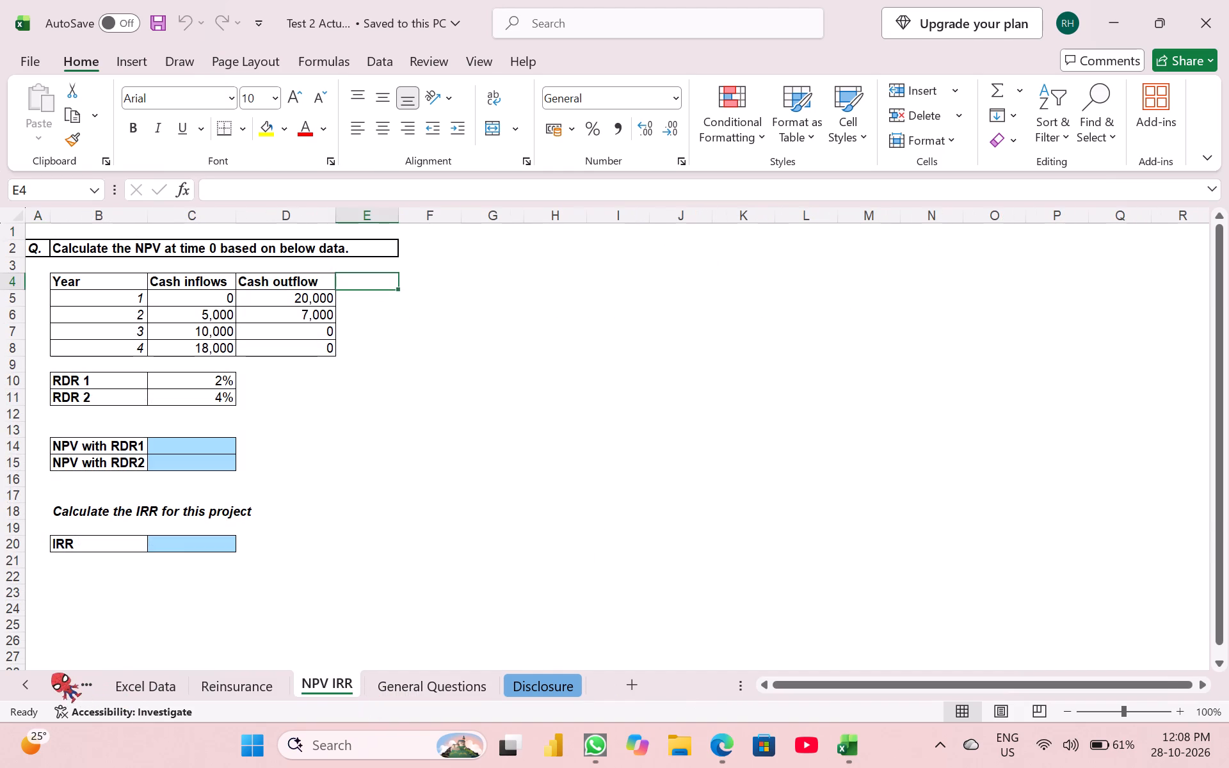
pyautogui.click(115, 682)
pyautogui.scroll(3, 282, 394)
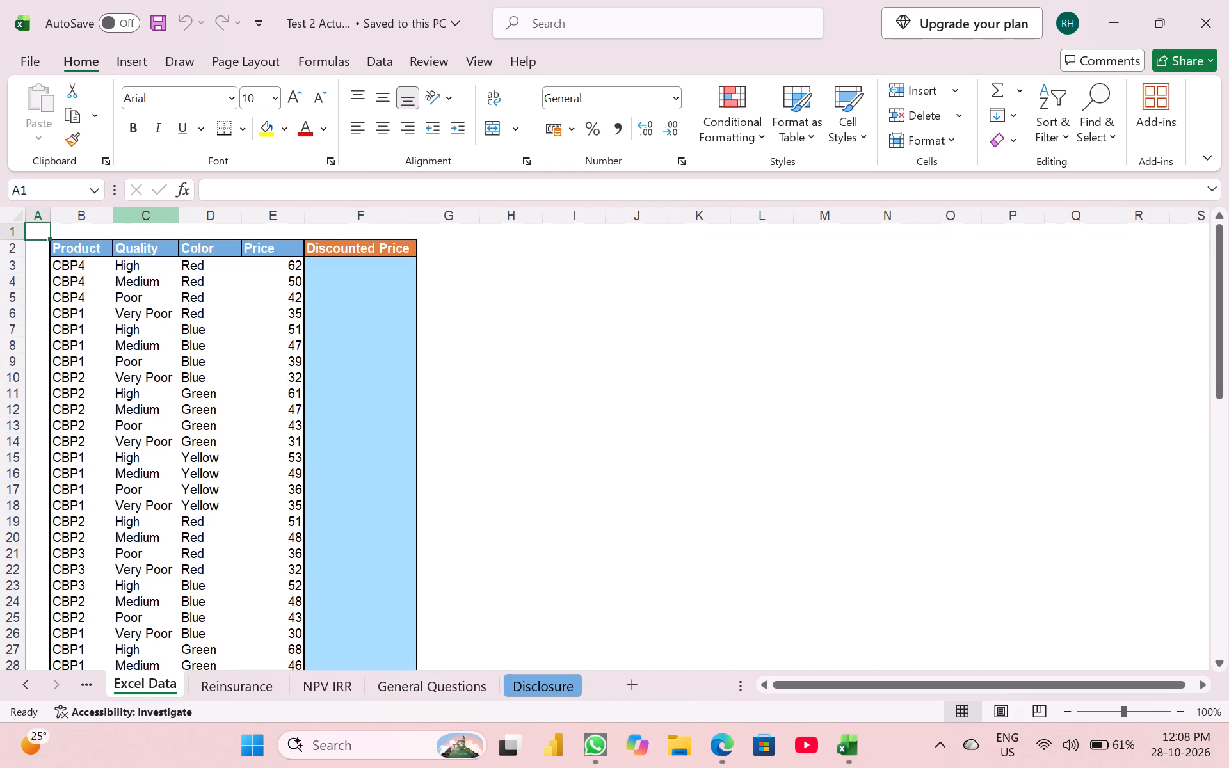
pyautogui.click(378, 294)
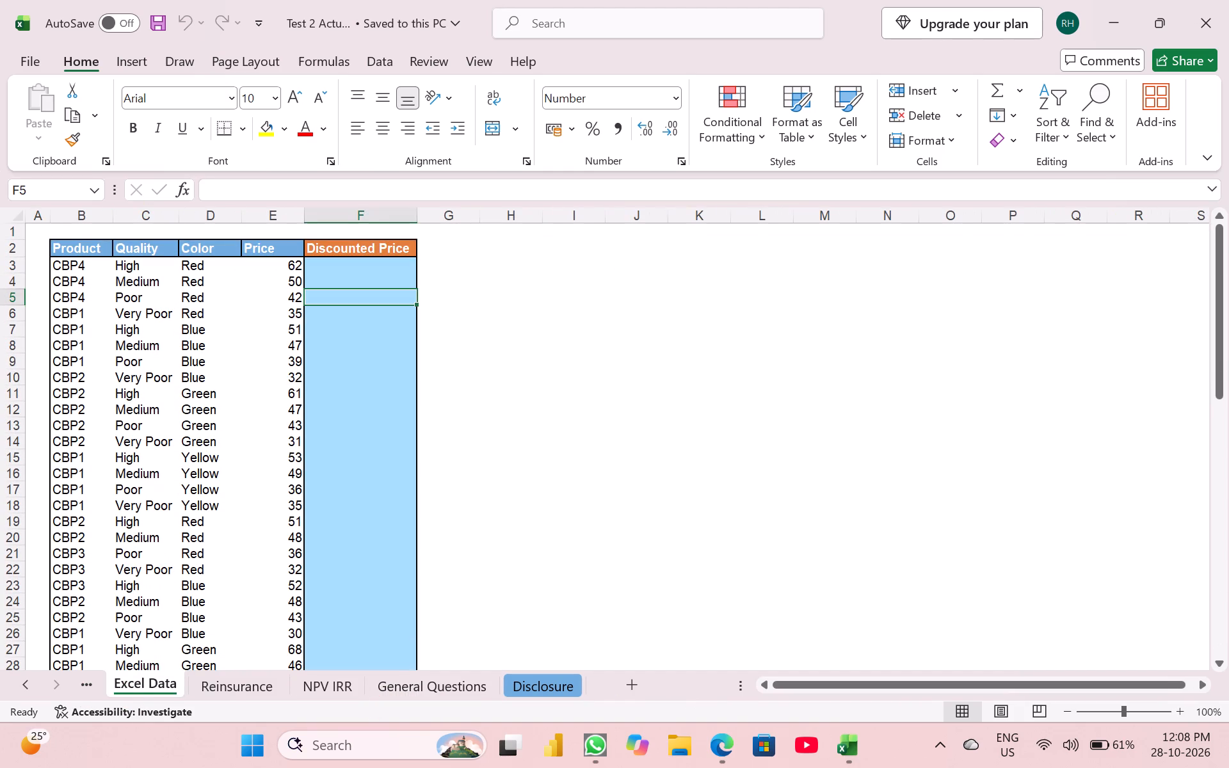
pyautogui.click(382, 262)
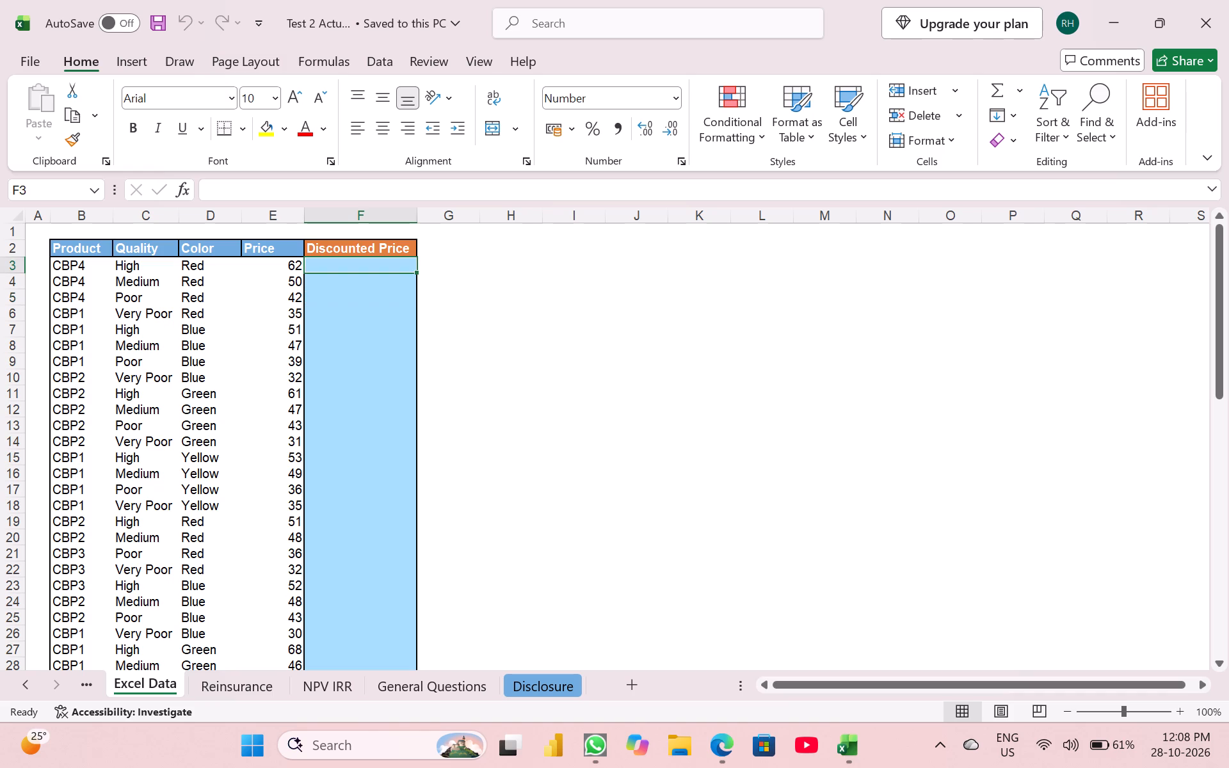
pyautogui.click(89, 685)
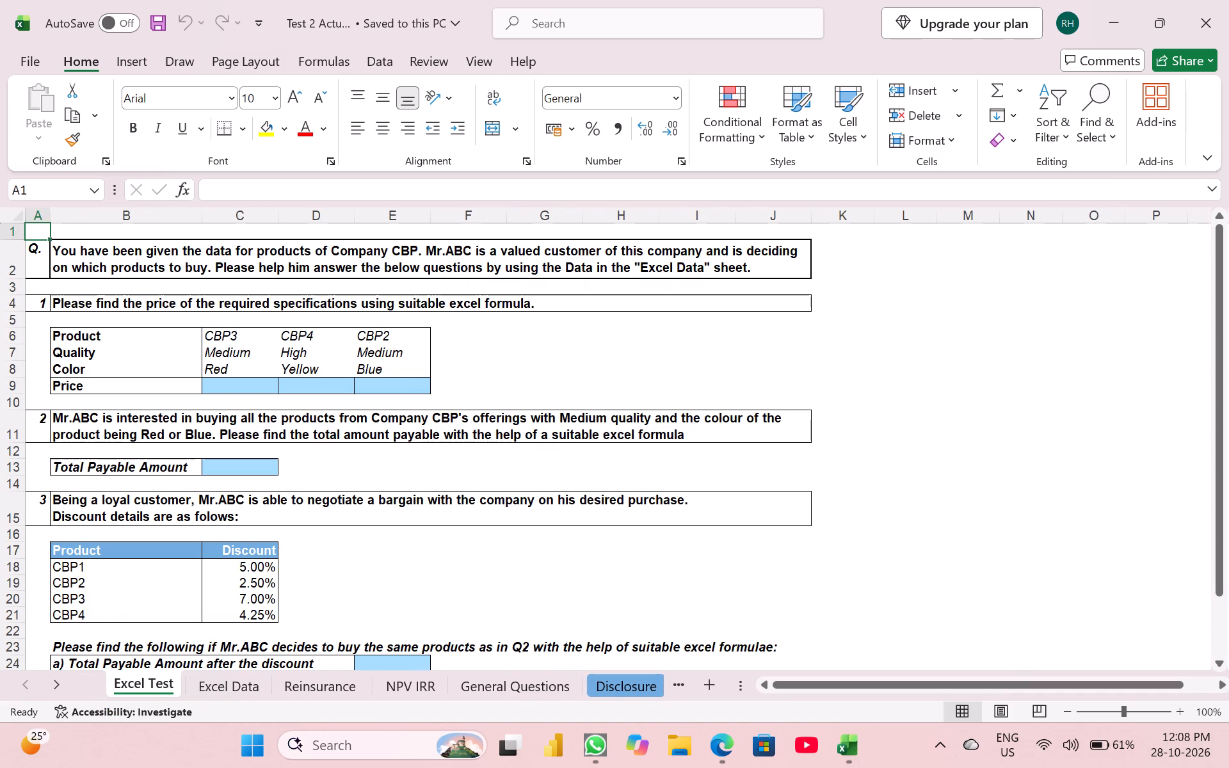
pyautogui.click(237, 676)
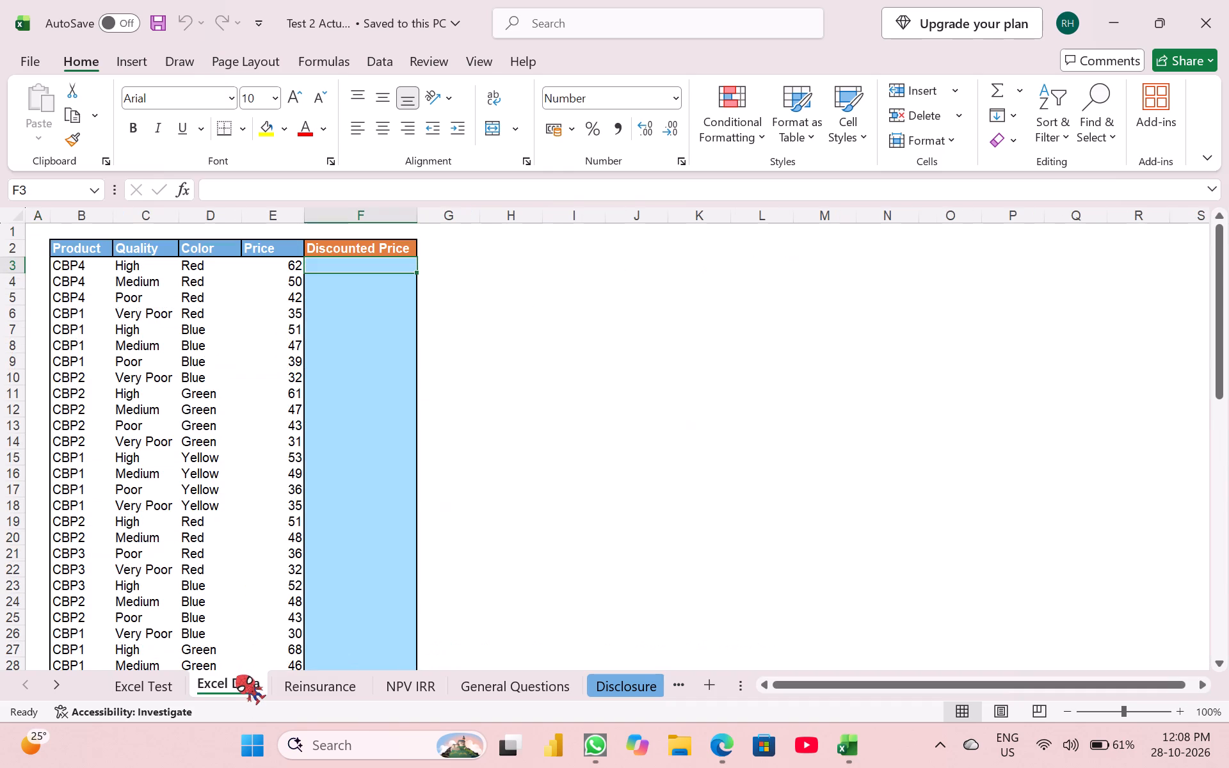
pyautogui.click(154, 683)
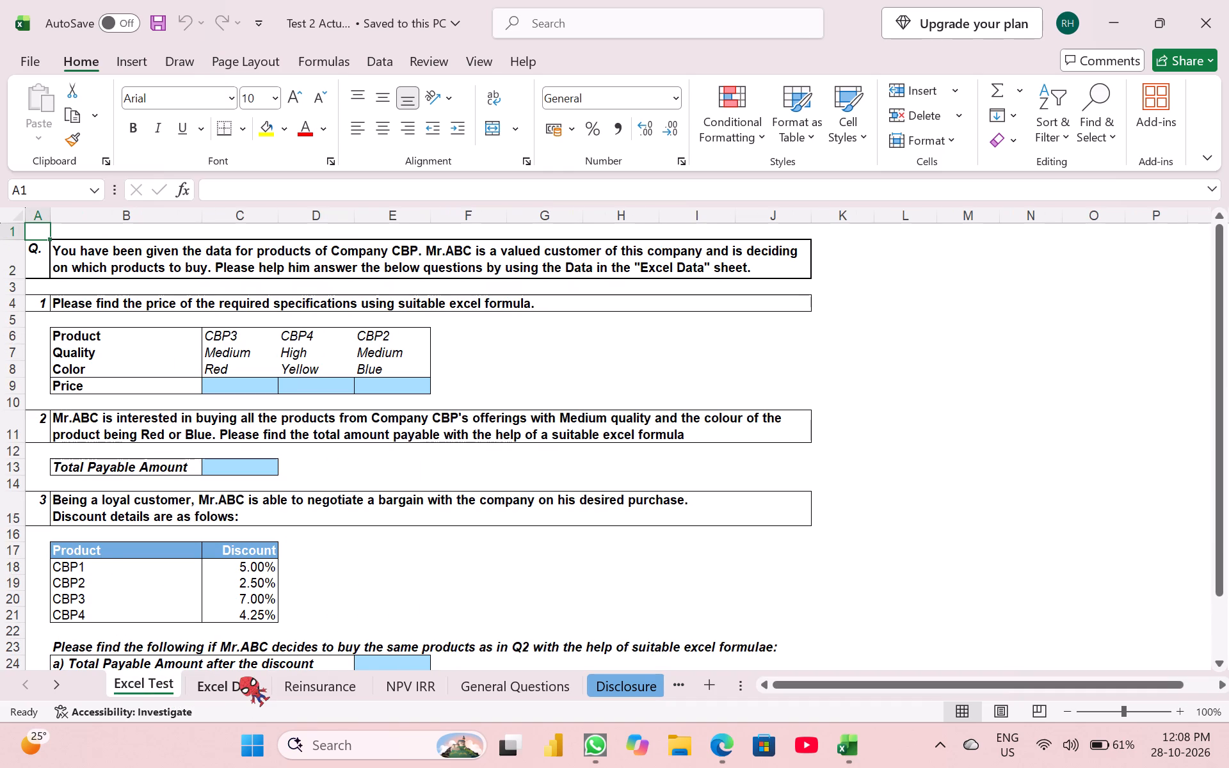
pyautogui.scroll(-1, 287, 554)
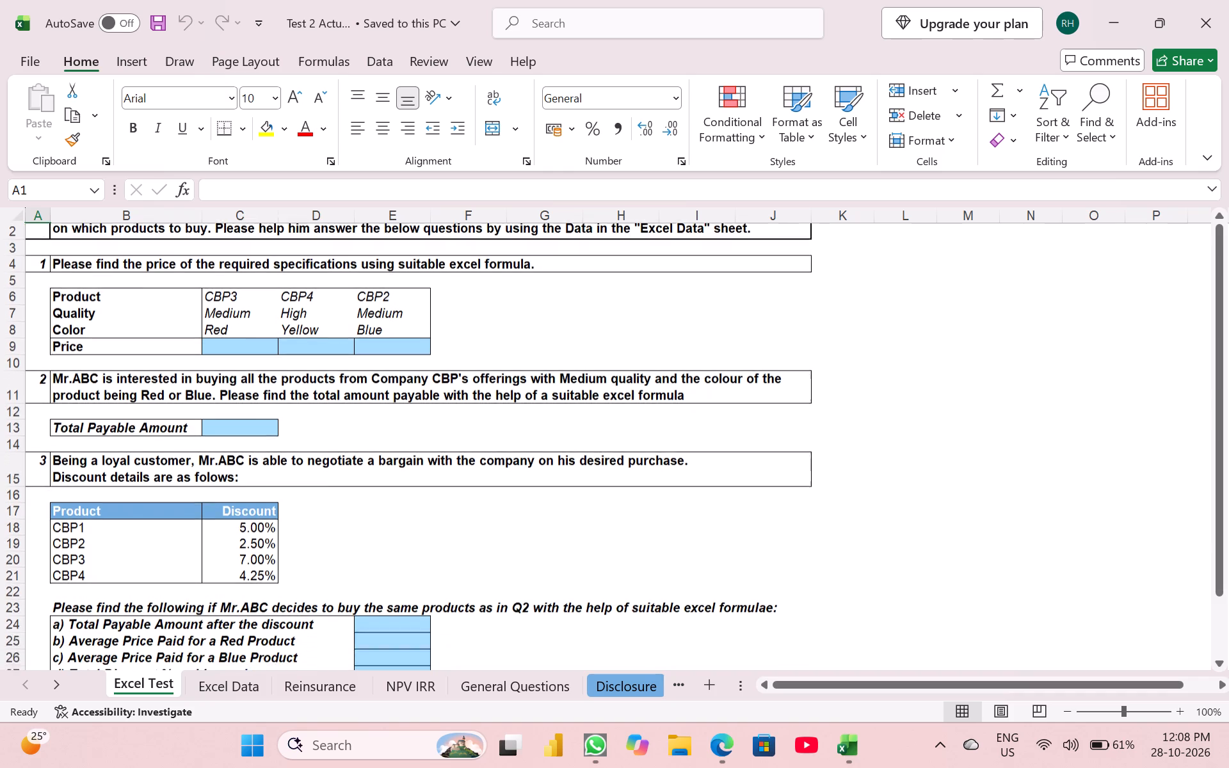
pyautogui.scroll(-1, 287, 554)
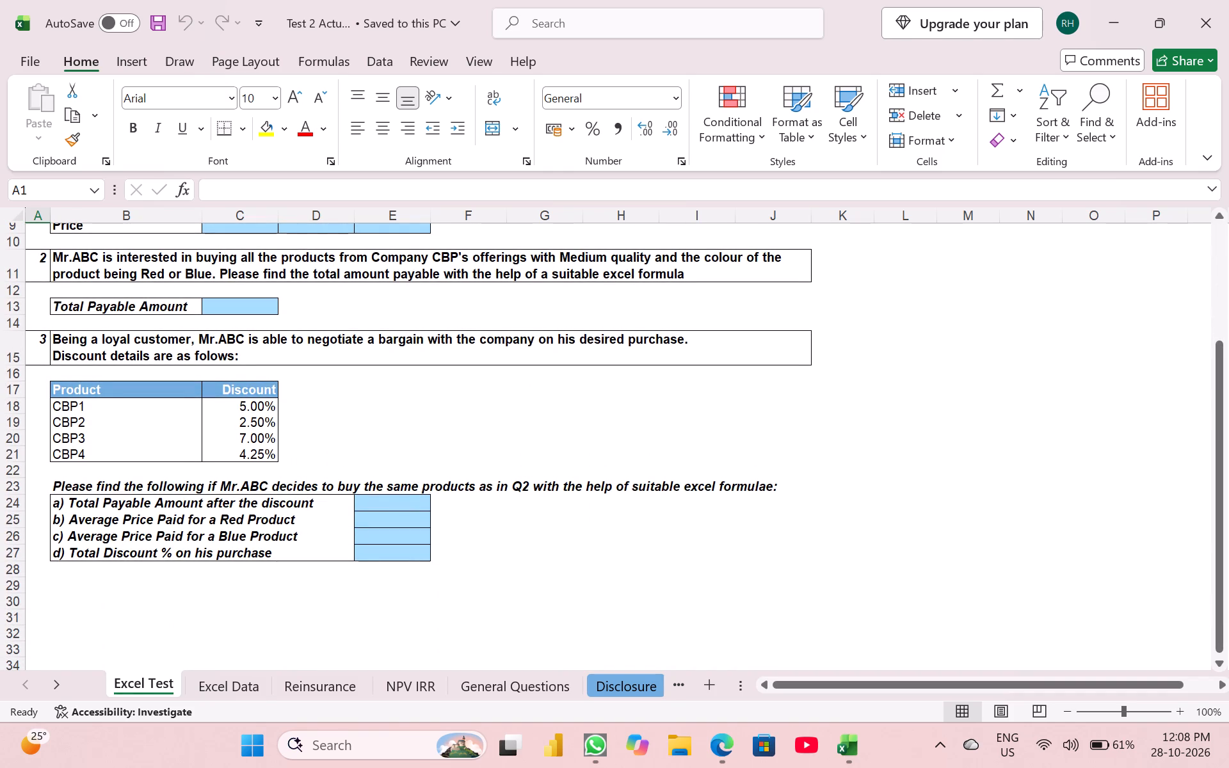
pyautogui.scroll(1, 322, 460)
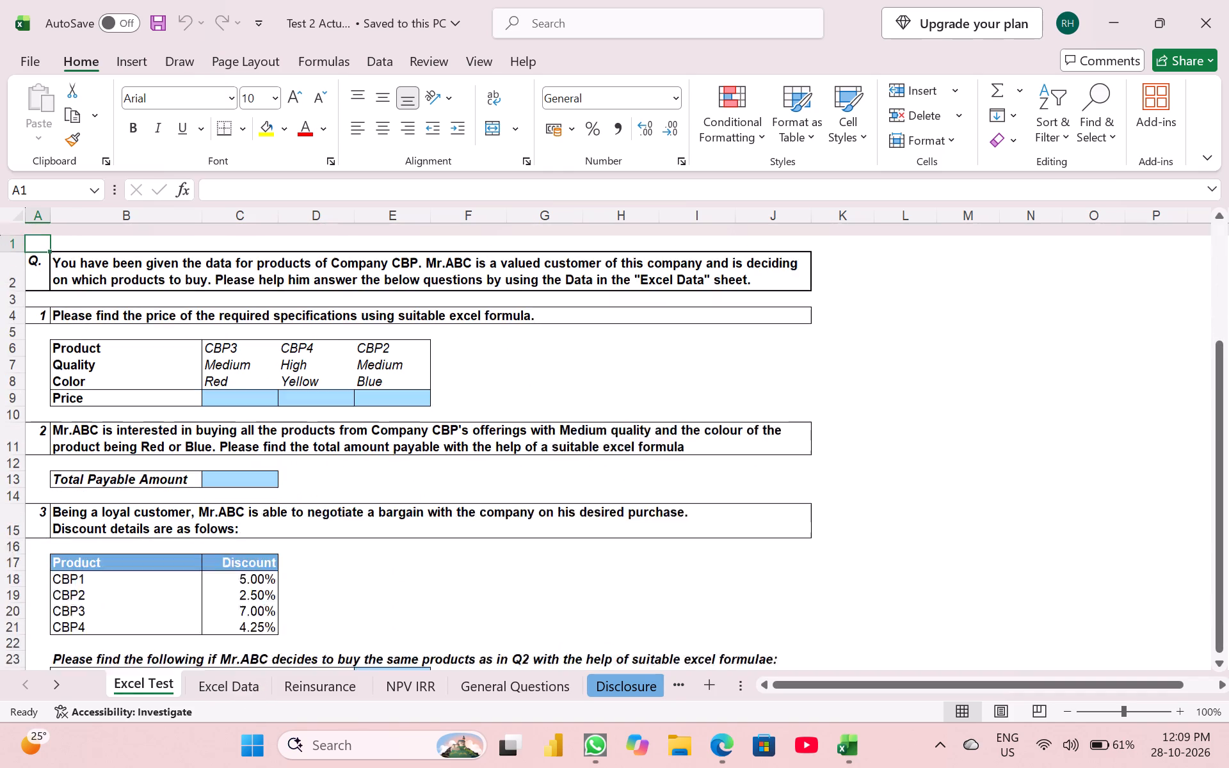
pyautogui.scroll(1, 322, 460)
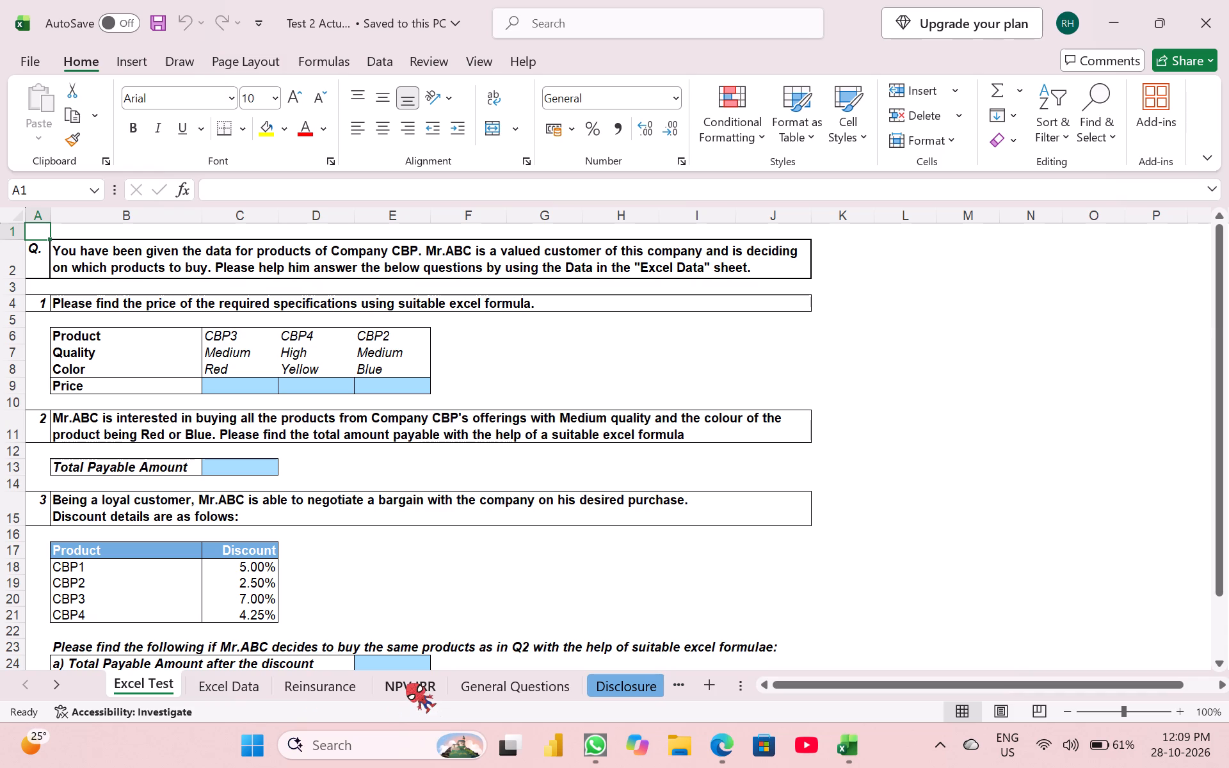
# On the NPV IRR sheet, add the column header RDR1 in cell E4, beside Cash outflow.
pyautogui.click(408, 685)
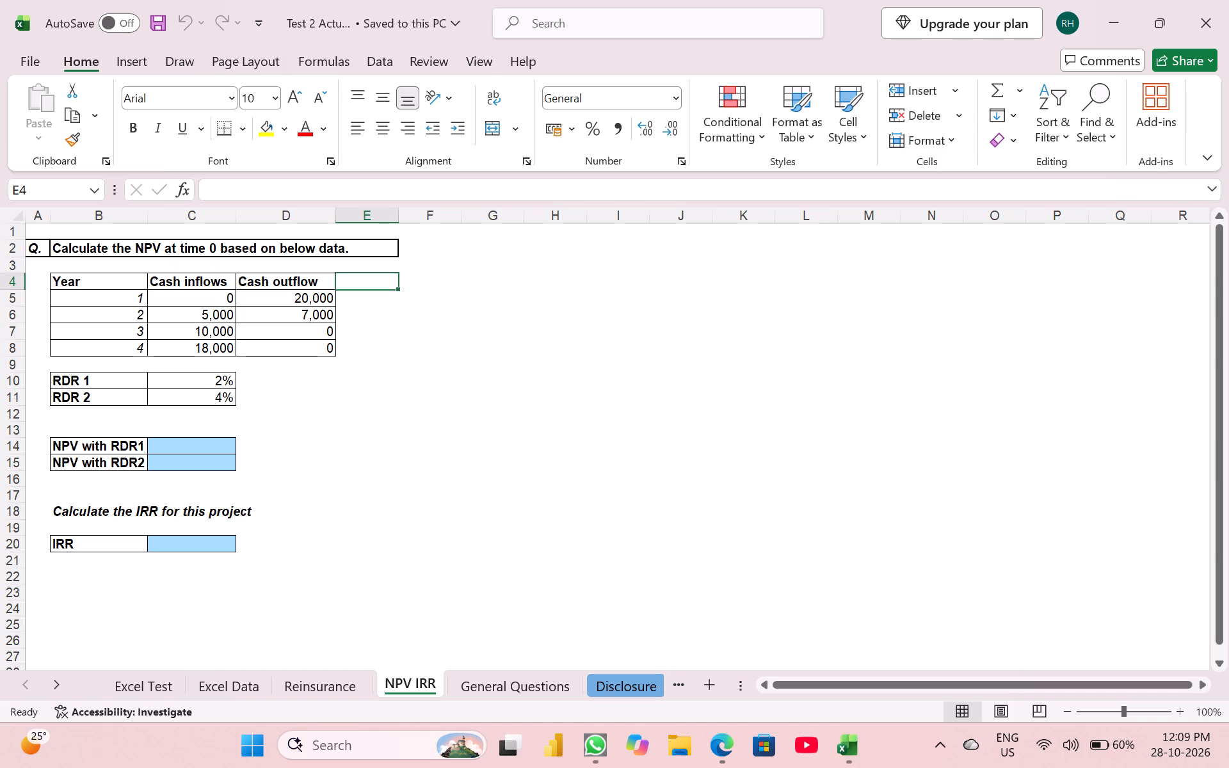
pyautogui.press('Down')
pyautogui.press('Up')
pyautogui.hotkey('shift', 'd')
pyautogui.press('BackSpace')
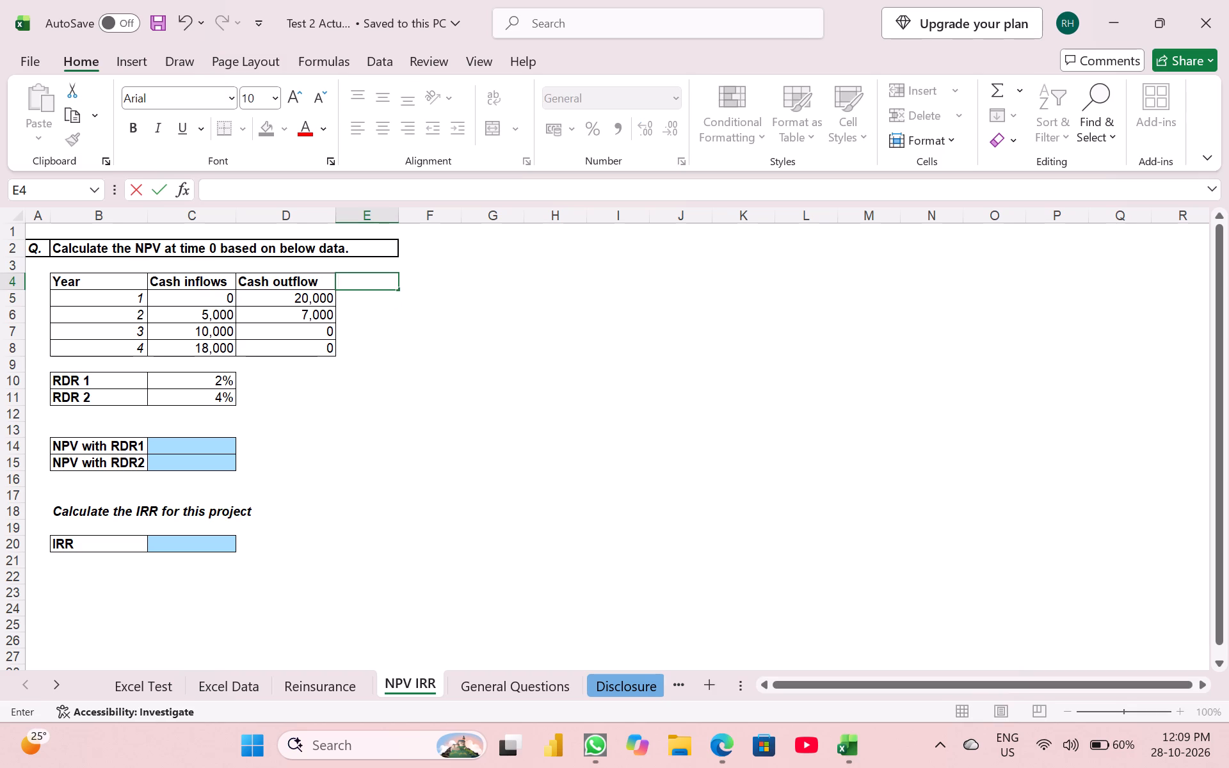
pyautogui.write('RDR')
pyautogui.write('1')
pyautogui.press('space')
pyautogui.press('Return')
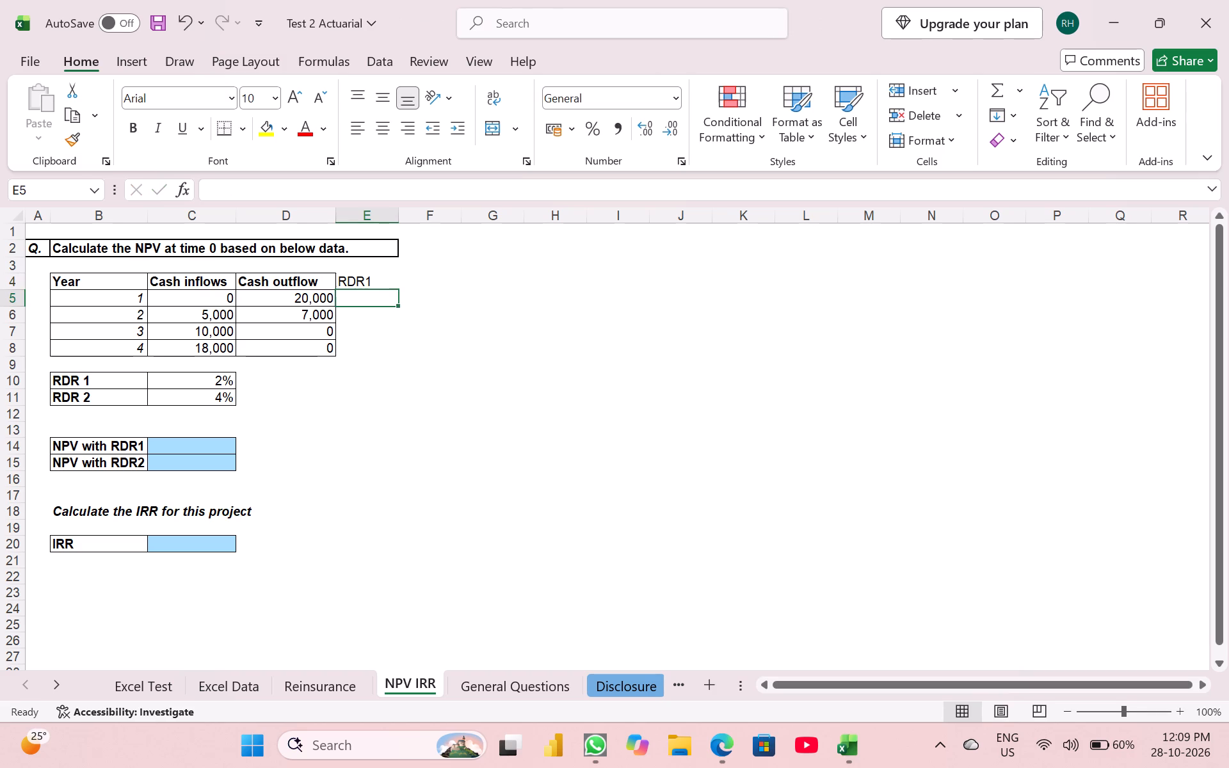
# In E5, calculate year 1's discounted net cash flow with the formula =(1+$C$10)^(-B5)*(C5-D5).
pyautogui.press('=')
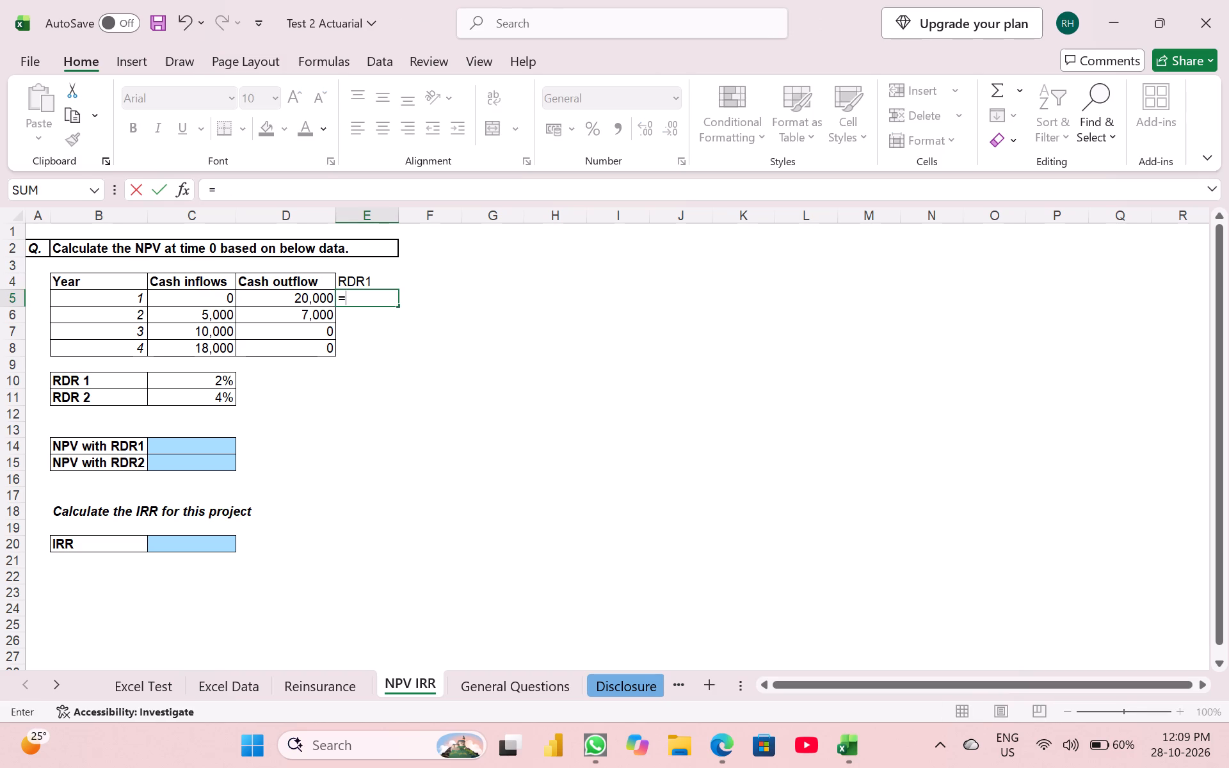
pyautogui.hotkey('shift', '(')
pyautogui.press('1')
pyautogui.hotkey('shift', '+')
pyautogui.press('Left')
pyautogui.press('Left')
pyautogui.press('Down')
pyautogui.press('Down')
pyautogui.press('Down')
pyautogui.press('Down')
pyautogui.press('Down')
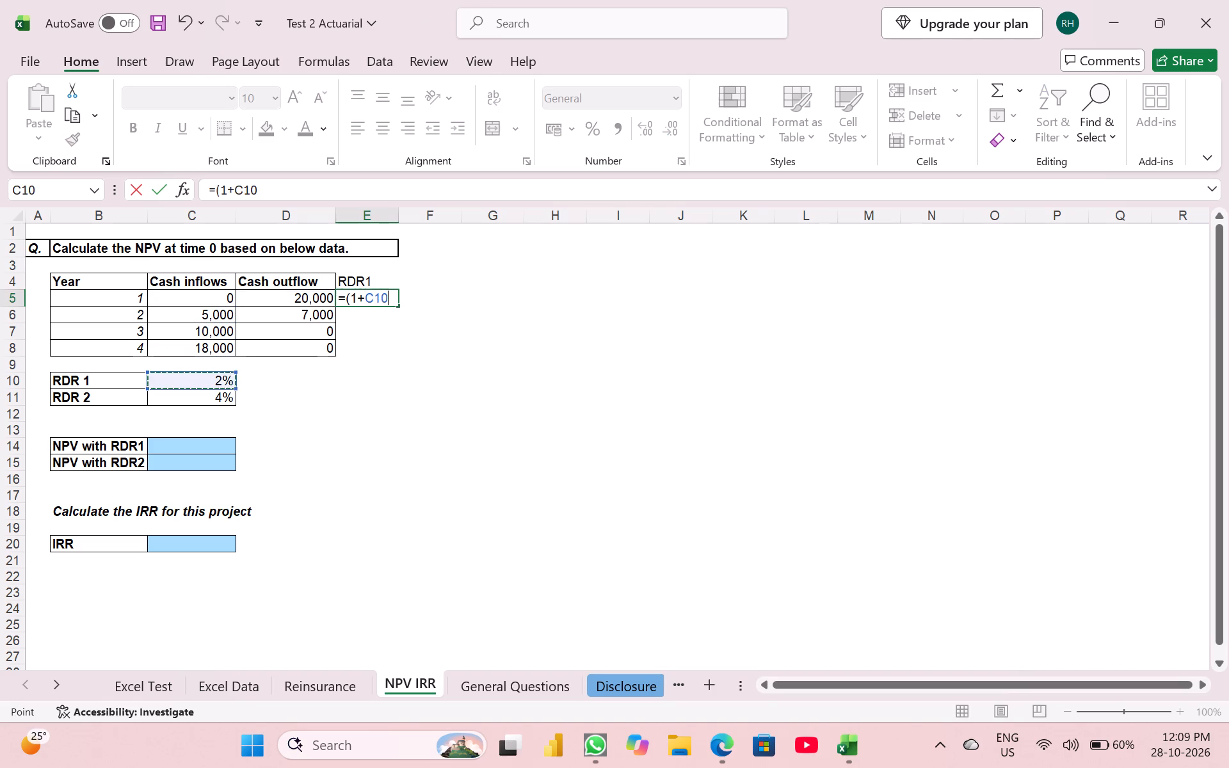
pyautogui.press('F4')
pyautogui.hotkey('shift', ')')
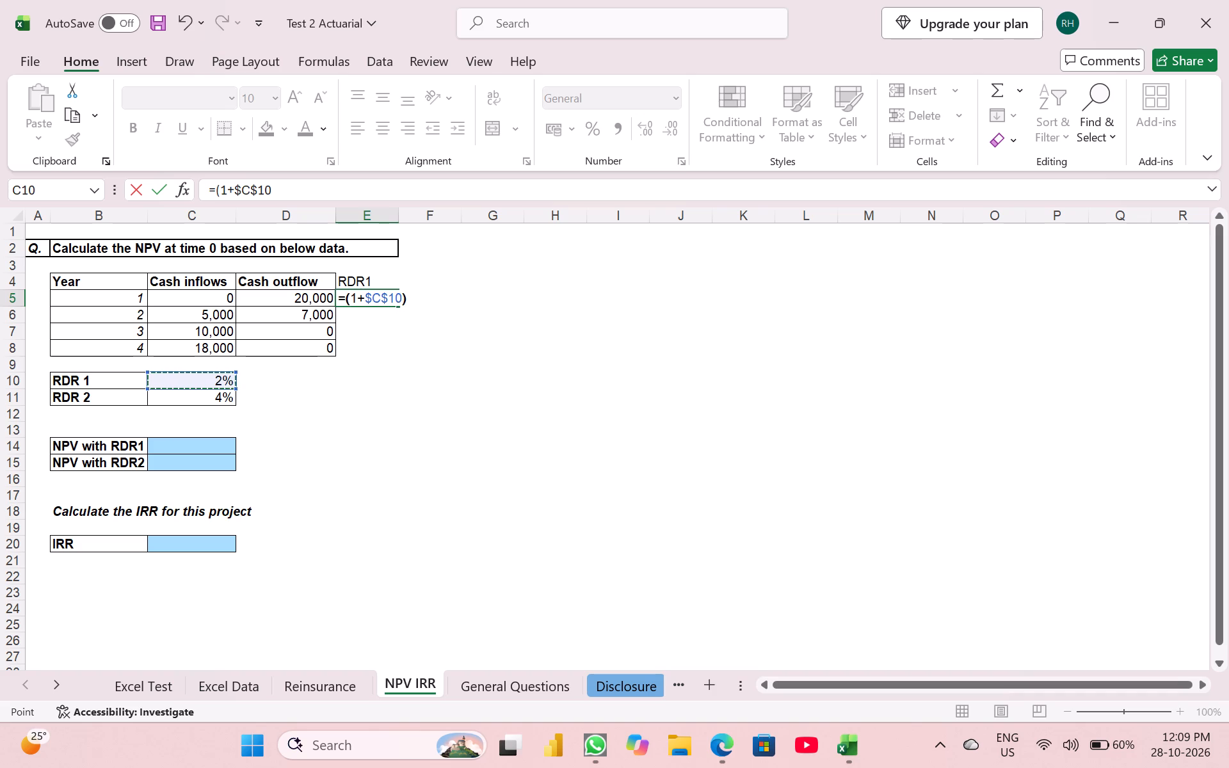
pyautogui.write('^(-')
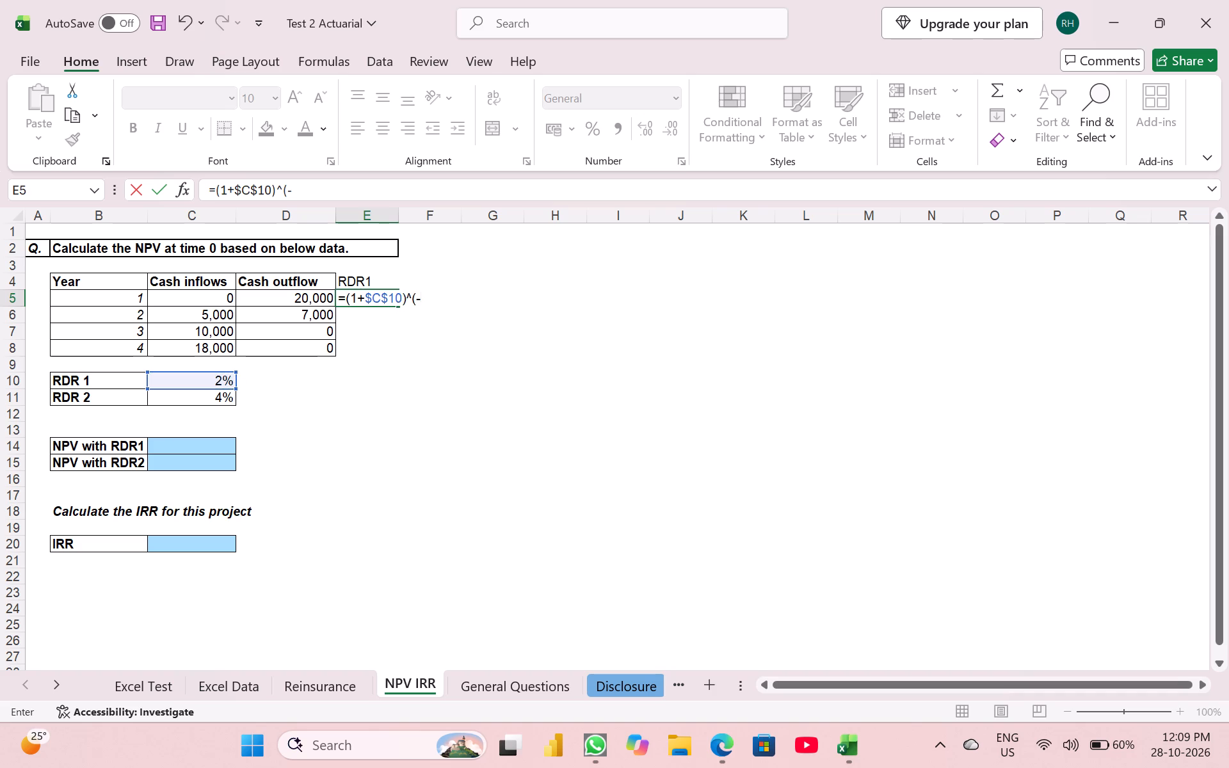
pyautogui.press('Left')
pyautogui.press('Left')
pyautogui.press('Left')
pyautogui.write(')*(')
pyautogui.press('Left')
pyautogui.press('Left')
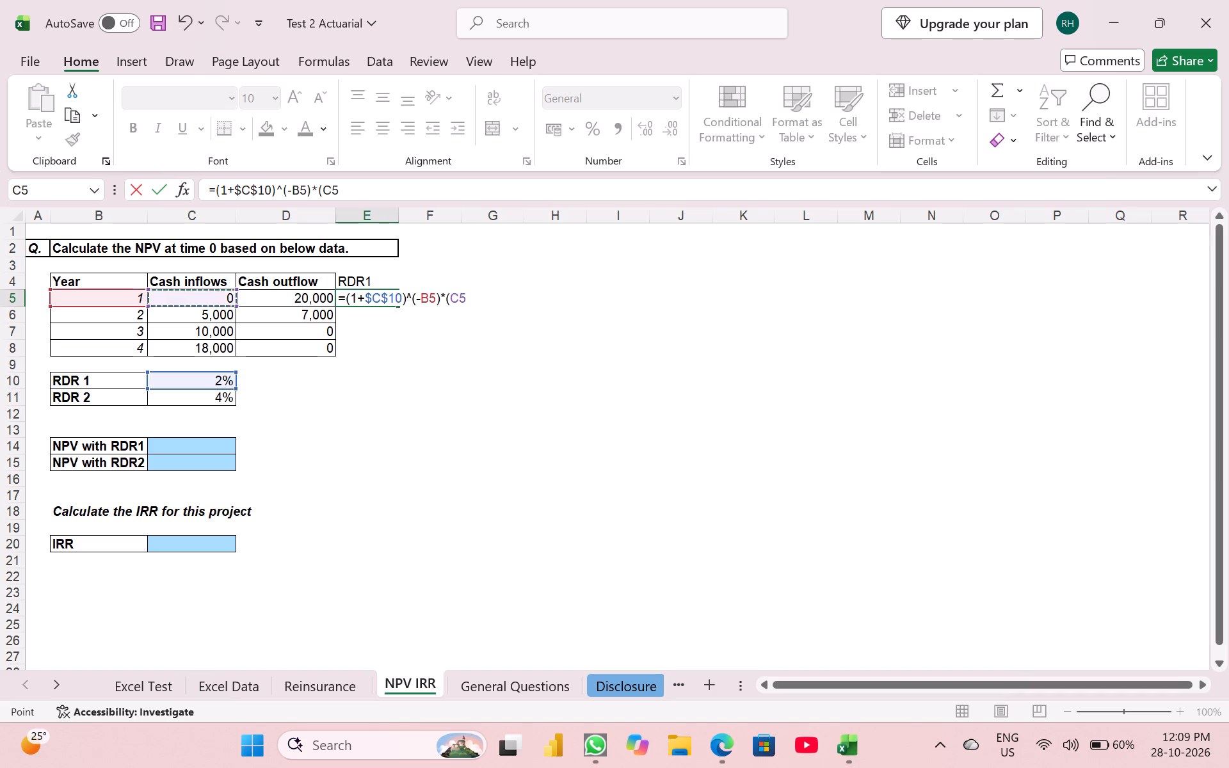
pyautogui.press('-')
pyautogui.press('Left')
pyautogui.write(")'")
pyautogui.press('BackSpace')
pyautogui.press('Return')
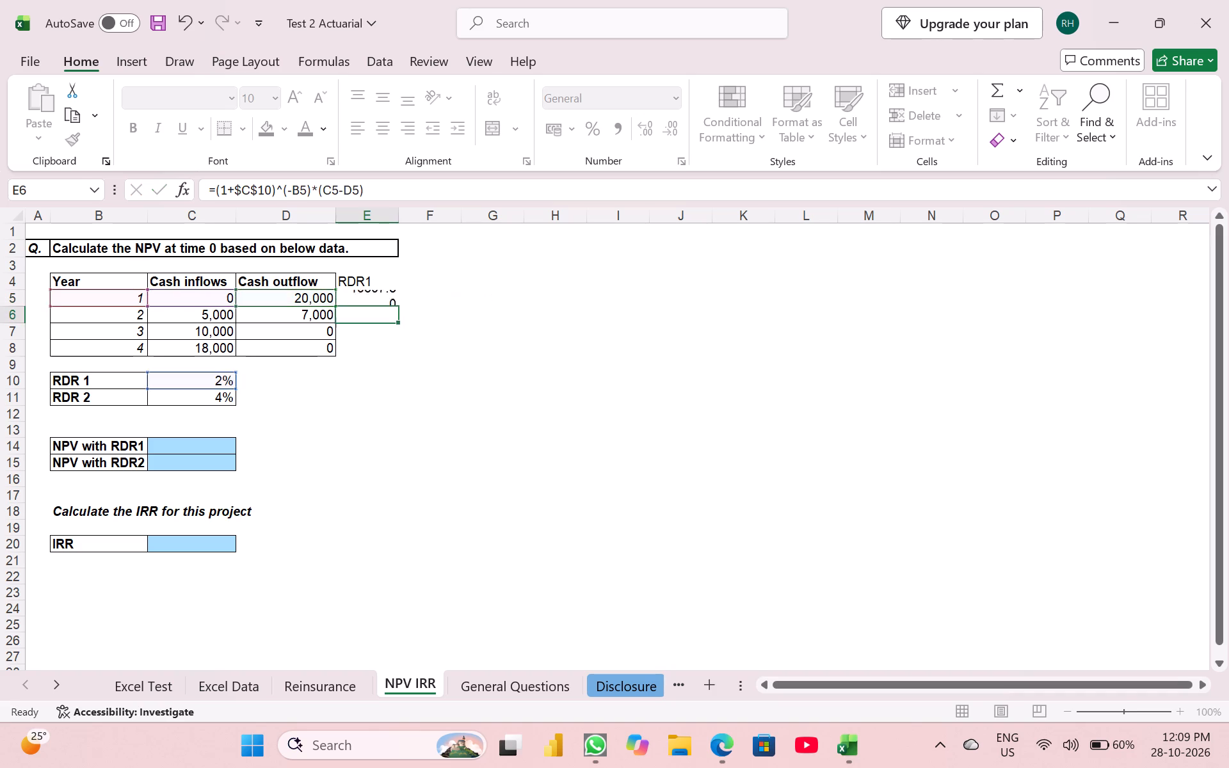
# Fill the discounted cash flow formula from E5 down through E8 for the remaining years.
pyautogui.press('Up')
pyautogui.hotkey('shift', 'Down')
pyautogui.hotkey('shift', 'Down')
pyautogui.hotkey('shift', 'Down')
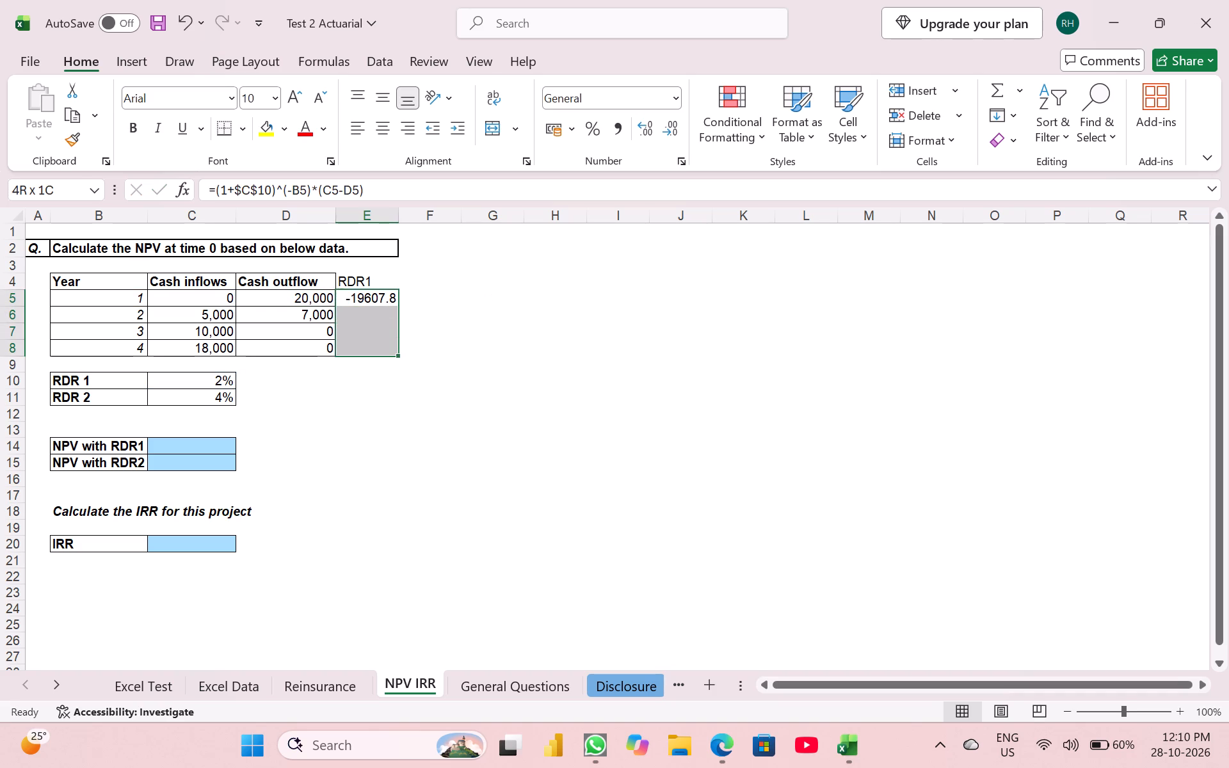
pyautogui.hotkey('ctrl', 'd')
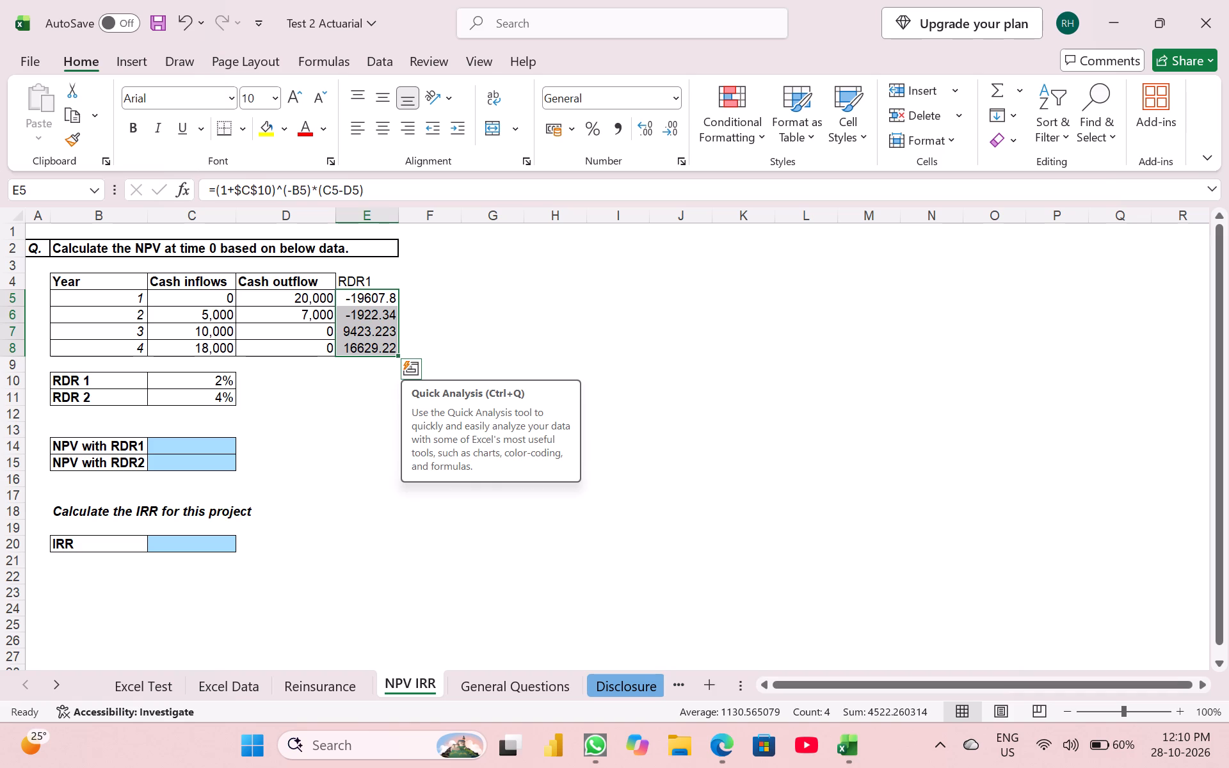
# Calculate NPV with RDR1 in C14 by summing the discounted cash flows with =SUM(E5:E8).
pyautogui.press('Down')
pyautogui.press('Down')
pyautogui.press('Down')
pyautogui.press('Down')
pyautogui.press('Down')
pyautogui.press('Left')
pyautogui.press('Left')
pyautogui.press('Down')
pyautogui.press('Down')
pyautogui.press('Down')
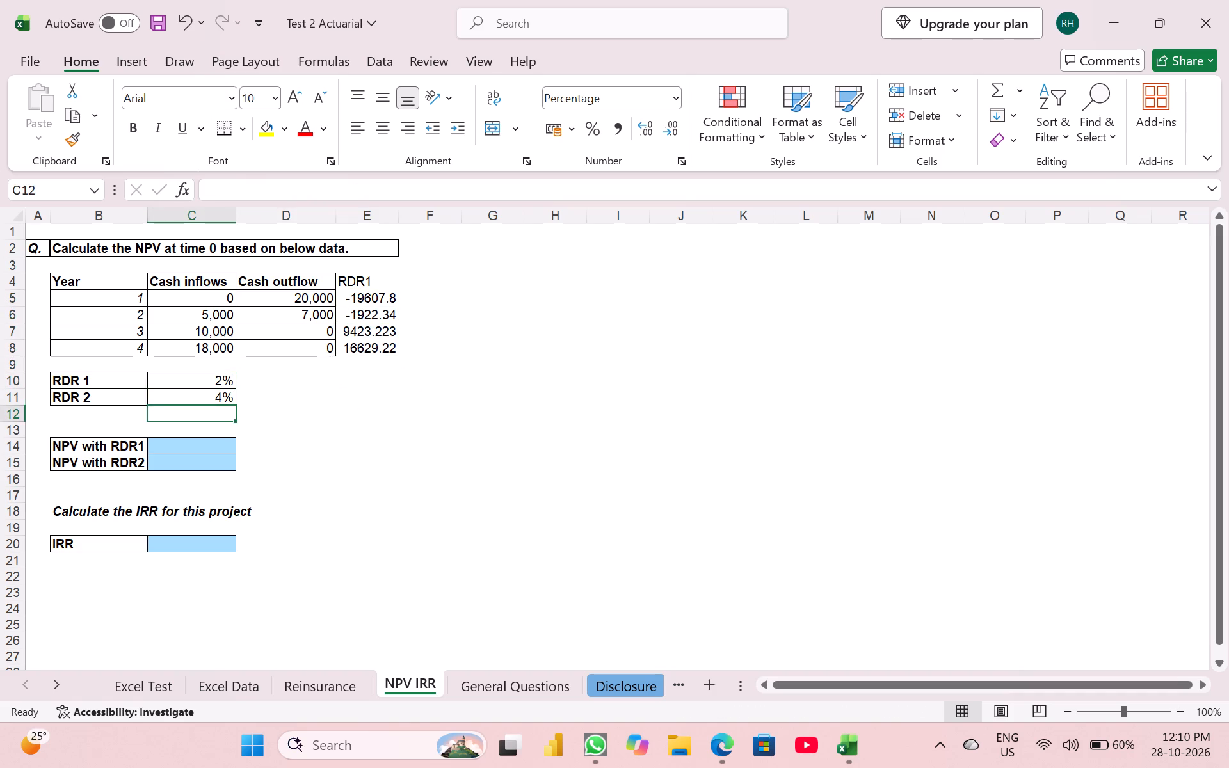
pyautogui.press('Down')
pyautogui.write('=sum(')
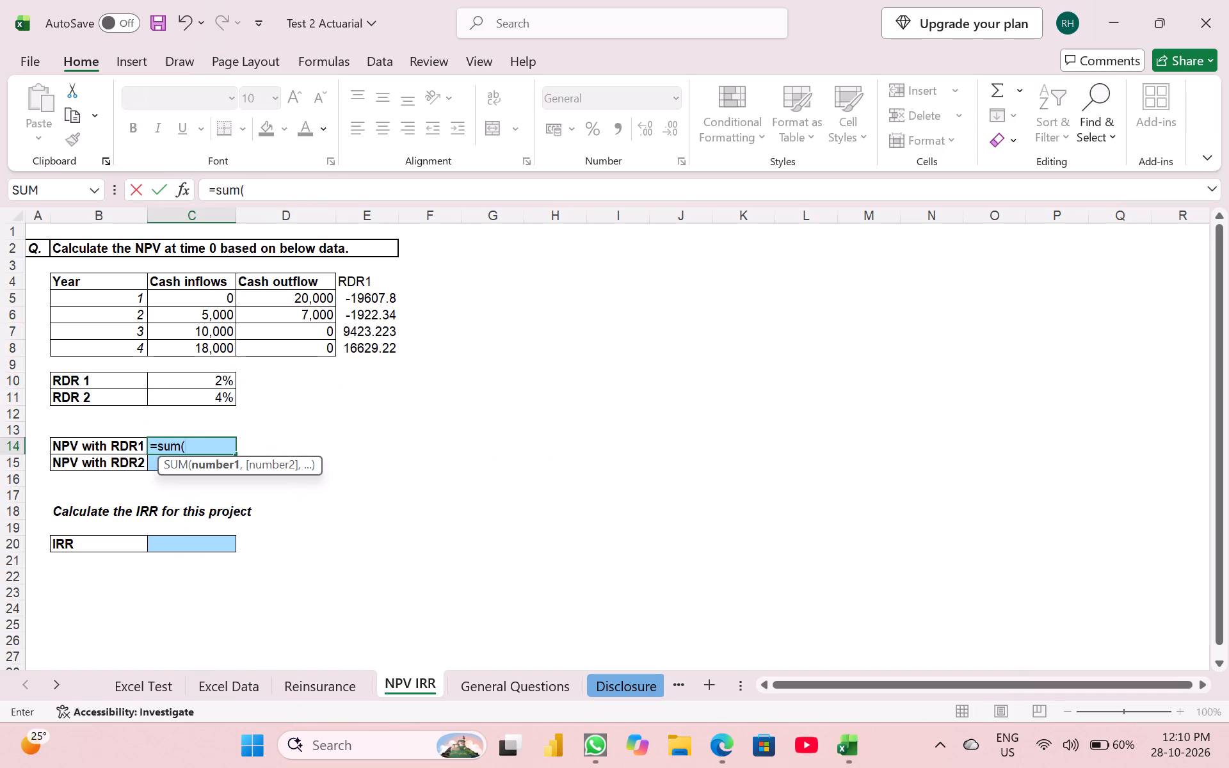
pyautogui.press('Up')
pyautogui.press('Up')
pyautogui.press('Up')
pyautogui.press('Right')
pyautogui.press('Right')
pyautogui.press('Right')
pyautogui.press('Up')
pyautogui.press('Left')
pyautogui.press('Up')
pyautogui.press('Up')
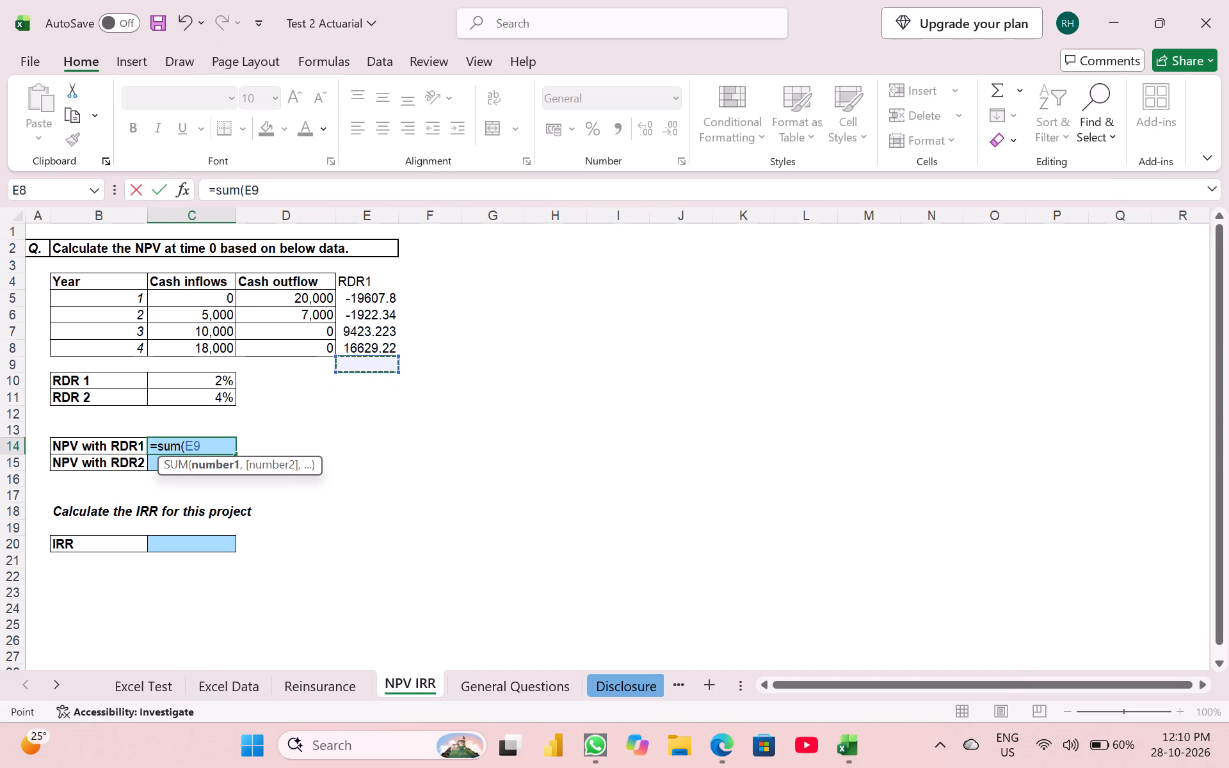
pyautogui.hotkey('shift', 'Up')
pyautogui.hotkey('shift', 'Up')
pyautogui.hotkey('shift', 'Up')
pyautogui.hotkey('shift', ')')
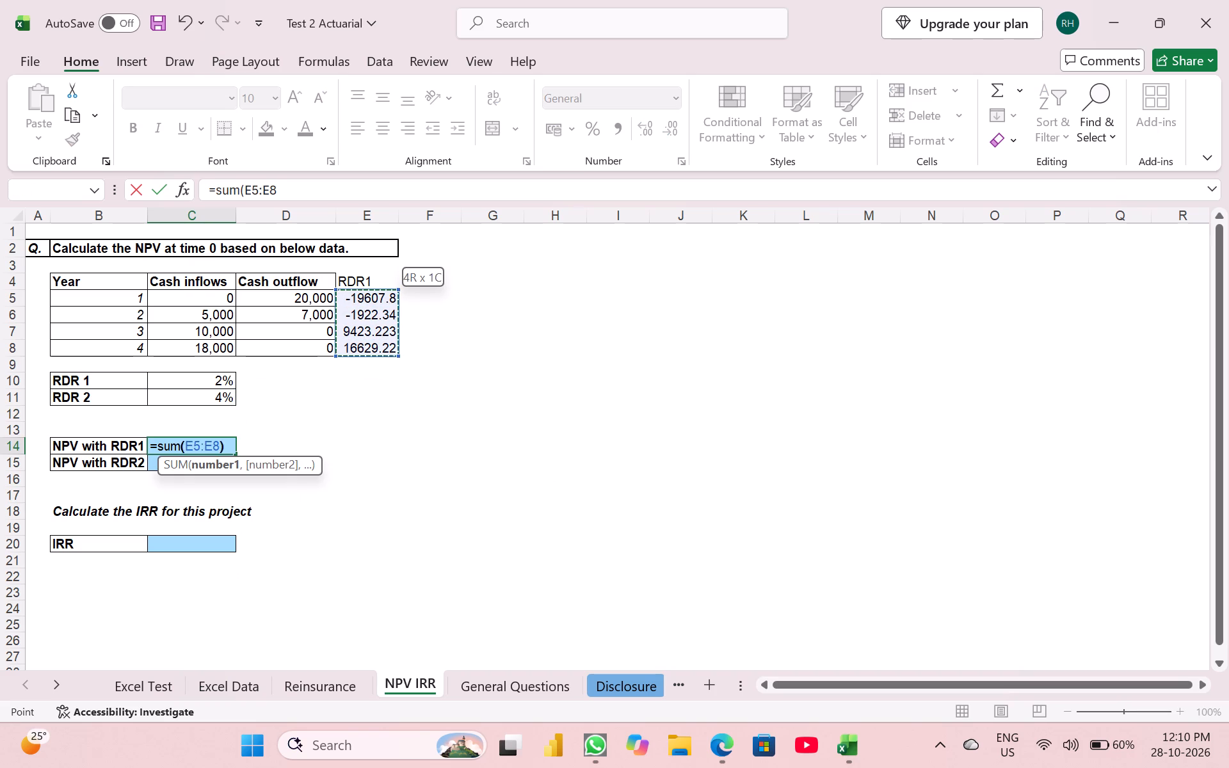
pyautogui.press('Return')
# Add the column header RDR 2 in cell F4, beside RDR1.
pyautogui.press('Down')
pyautogui.press('Up')
pyautogui.press('Up')
pyautogui.press('Up')
pyautogui.press('Right')
pyautogui.press('Right')
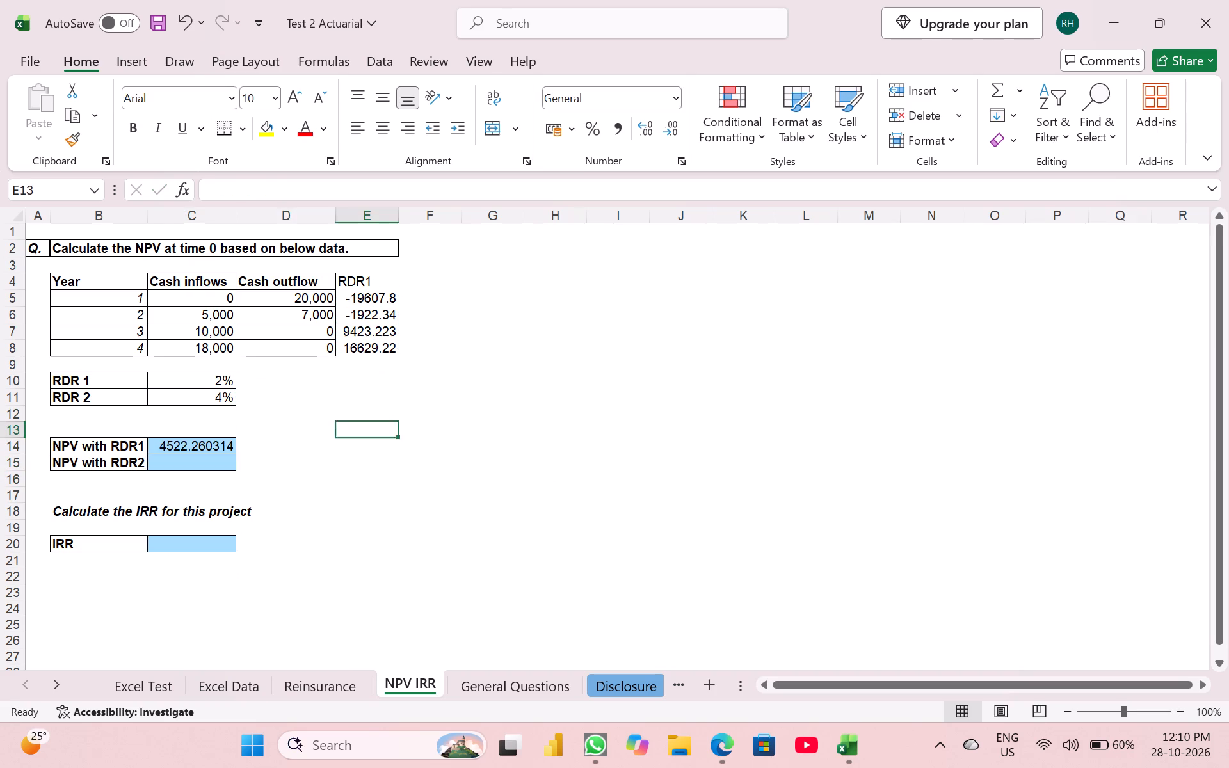
pyautogui.press('Up')
pyautogui.press('Up')
pyautogui.press('Up')
pyautogui.press('Up')
pyautogui.press('Up')
pyautogui.press('Right')
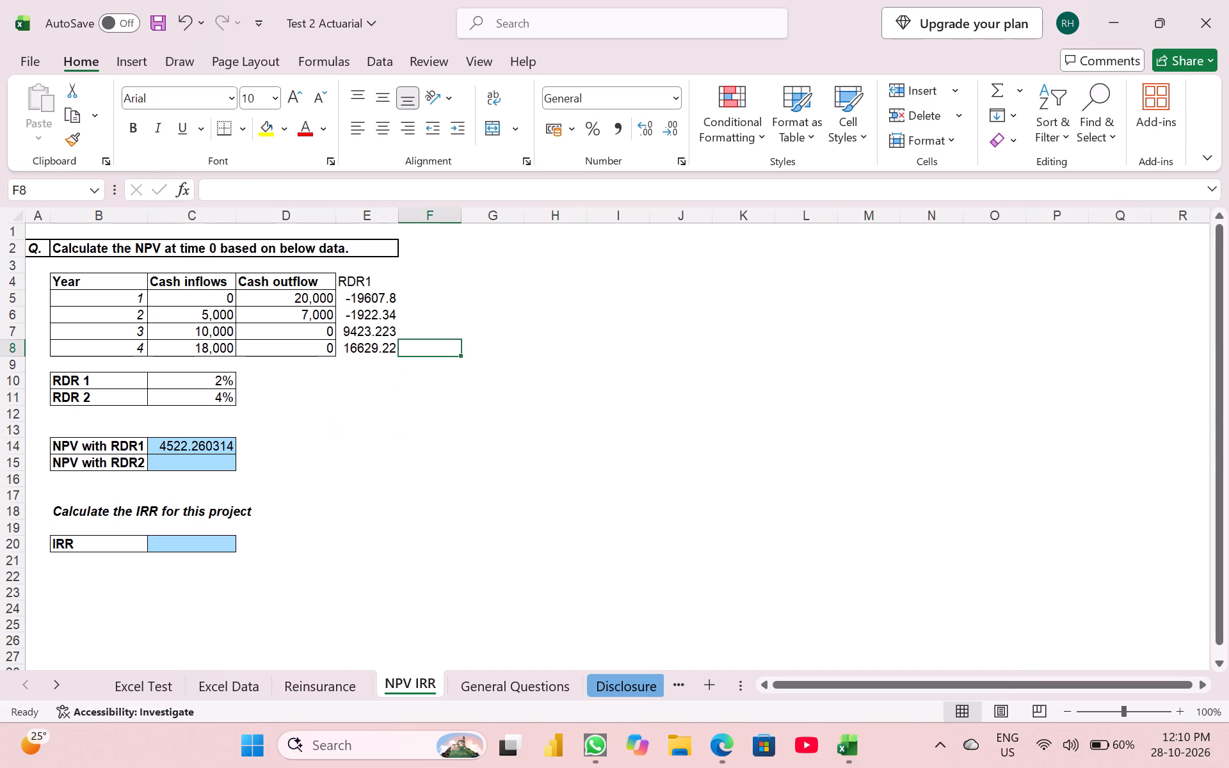
pyautogui.press('Up')
pyautogui.press('Up')
pyautogui.press('Up')
pyautogui.press('Up')
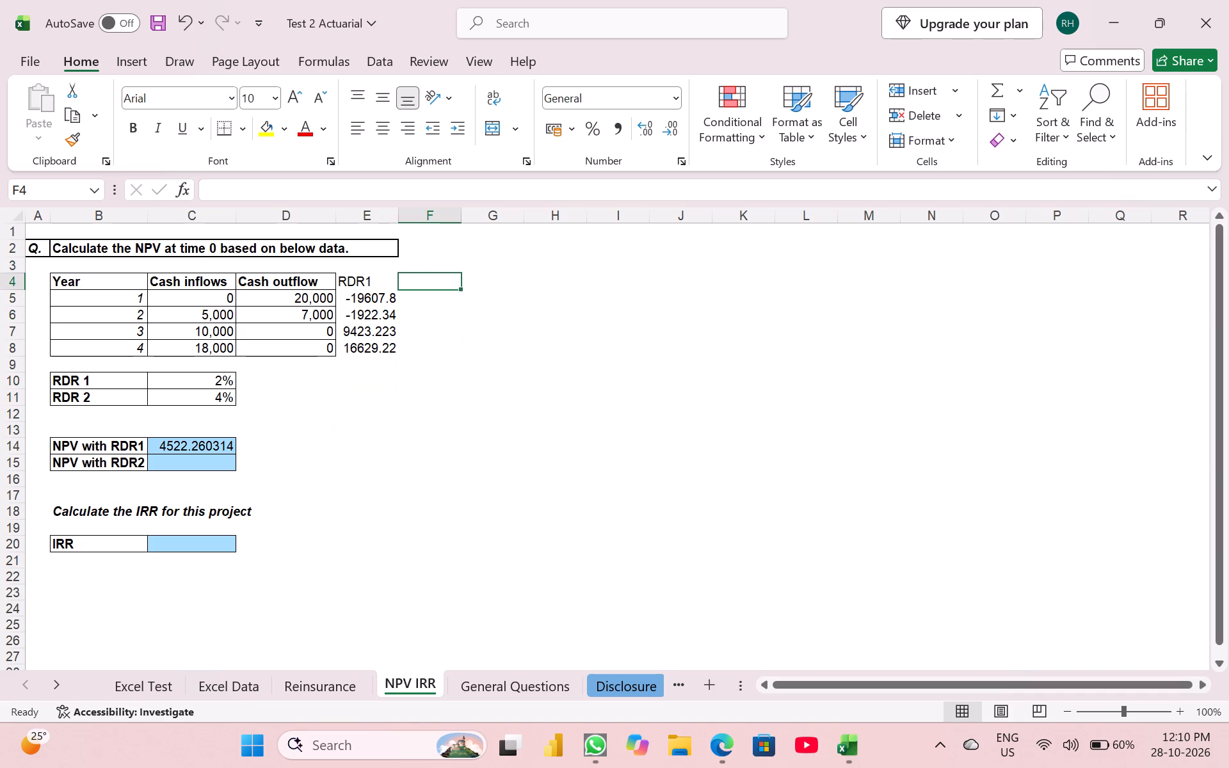
pyautogui.write('RDR')
pyautogui.press('space')
pyautogui.write('2')
pyautogui.press('Return')
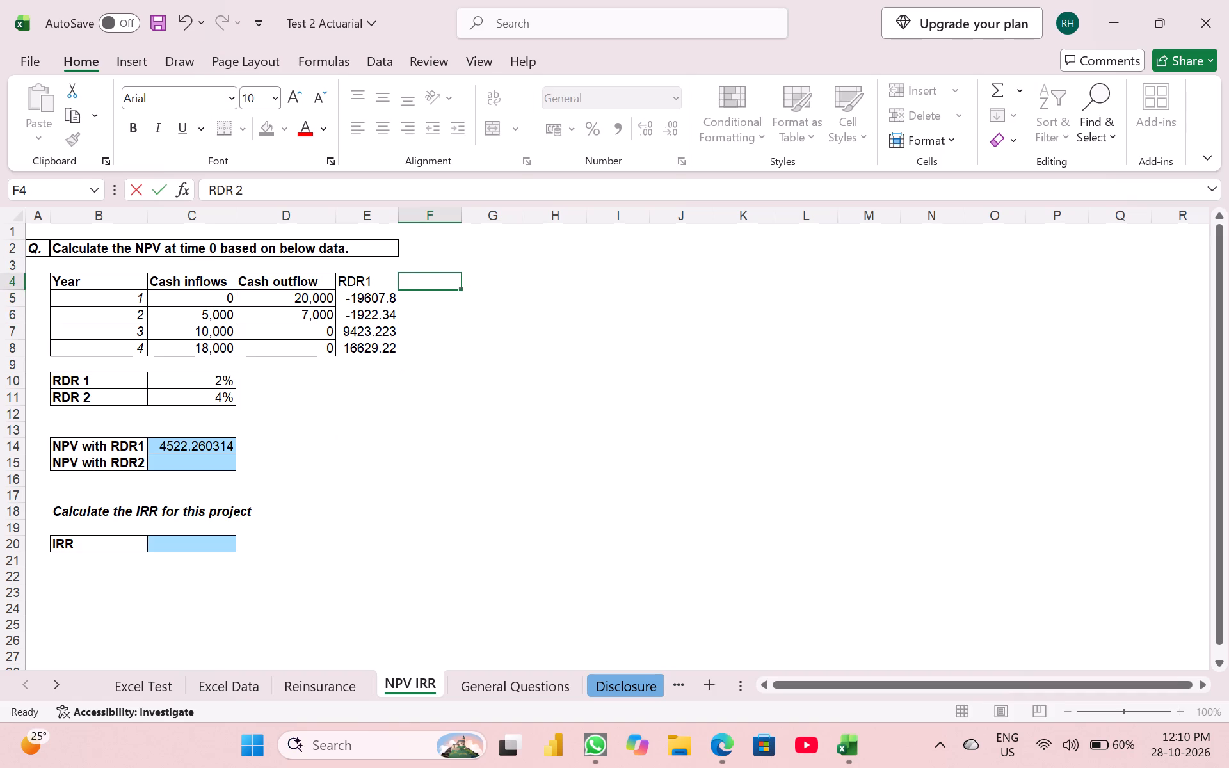
# Copy the E5 formula text into F5 and point it at the second rate, giving =(1+$C$11)^(-B5)*(C5-D5).
pyautogui.press('Left')
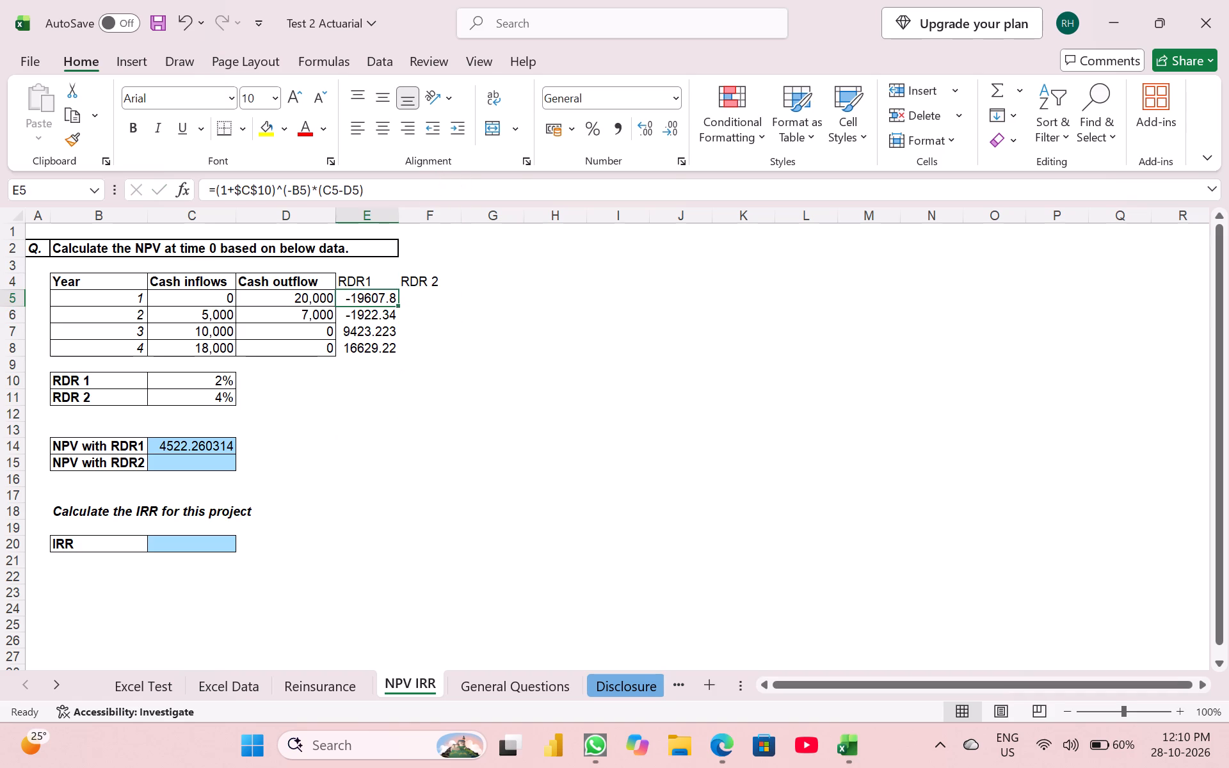
pyautogui.moveTo(411, 189); pyautogui.dragTo(20, 254)
pyautogui.hotkey('ctrl', 'c')
pyautogui.press('Right')
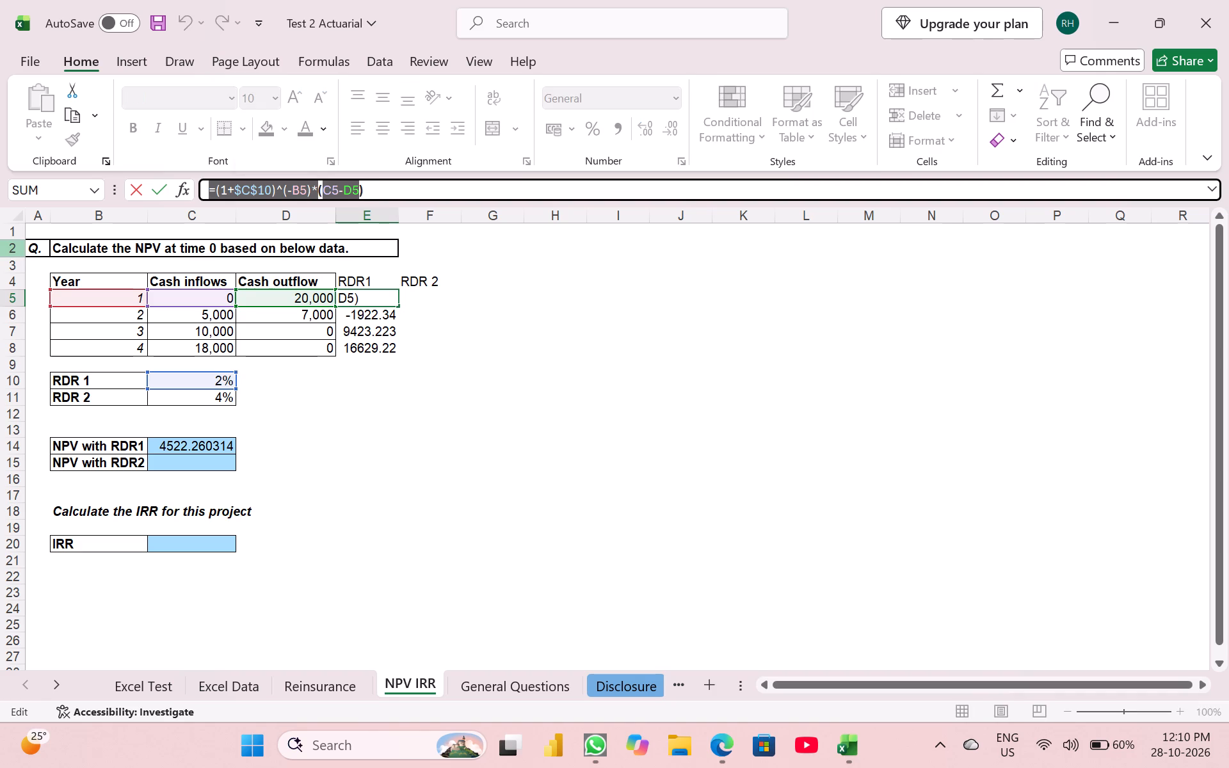
pyautogui.press('Right')
pyautogui.press('Return')
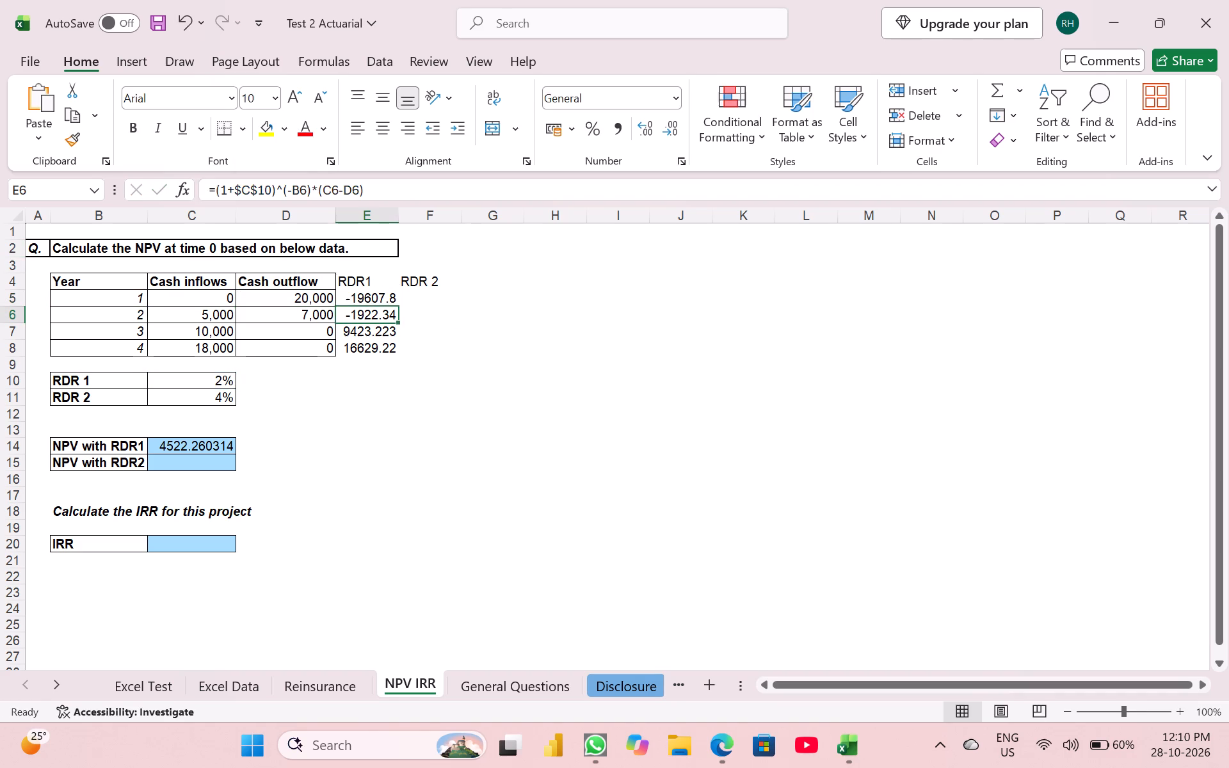
pyautogui.press('Right')
pyautogui.press('Up')
pyautogui.hotkey('ctrl', 'v')
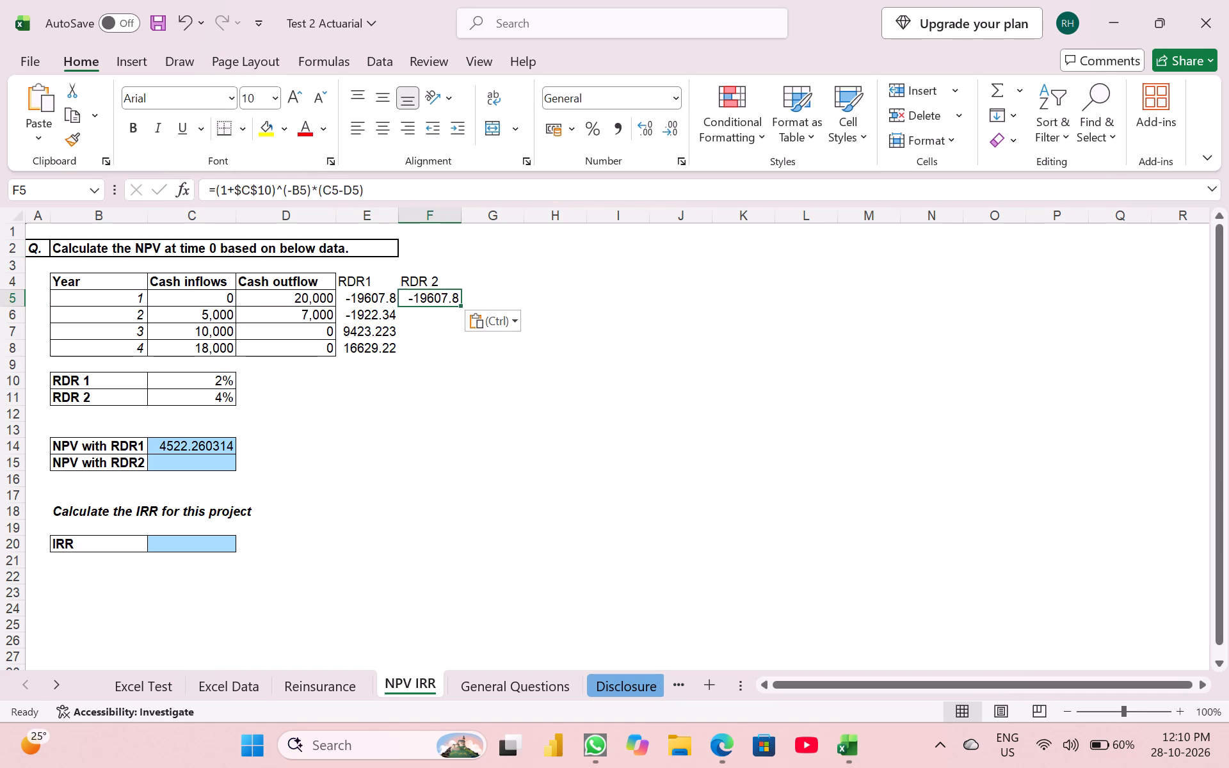
pyautogui.click(271, 186)
pyautogui.press('BackSpace')
pyautogui.press('1')
pyautogui.press('Return')
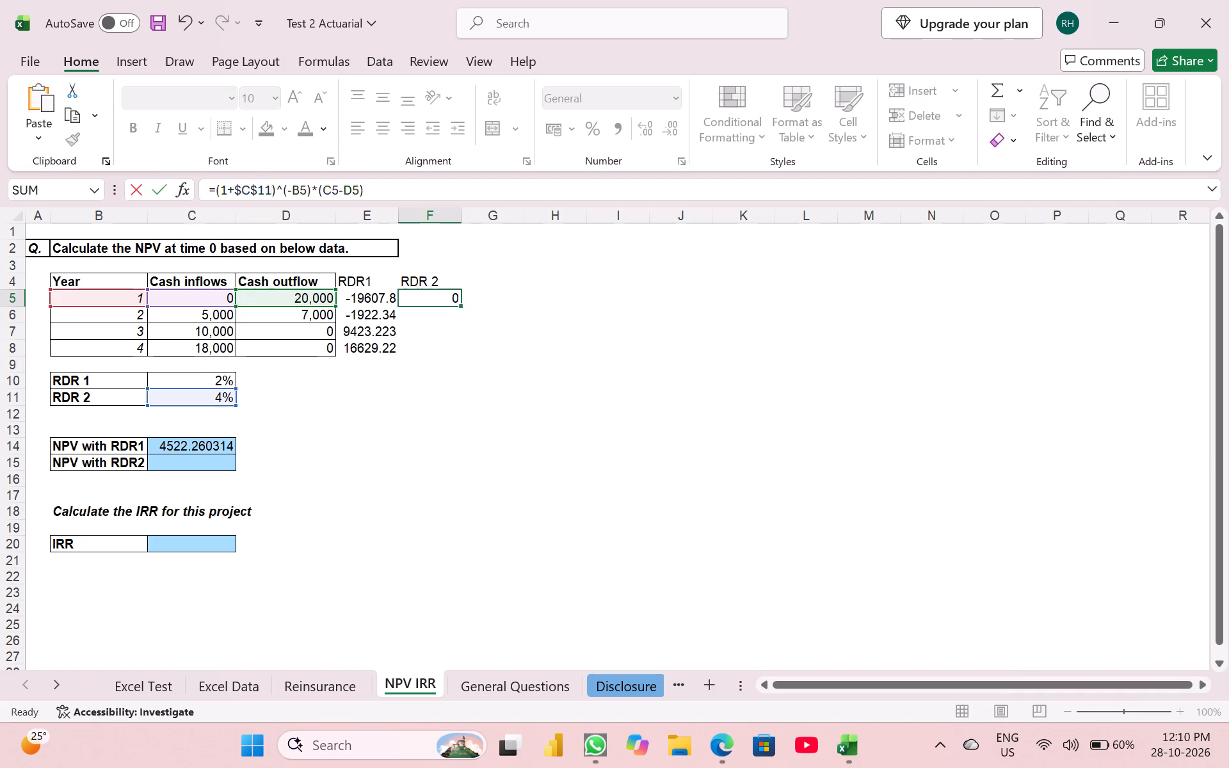
# Fill the RDR 2 discounted cash flow formula from F5 down through F8.
pyautogui.press('Up')
pyautogui.hotkey('shift', 'Down')
pyautogui.hotkey('shift', 'Down')
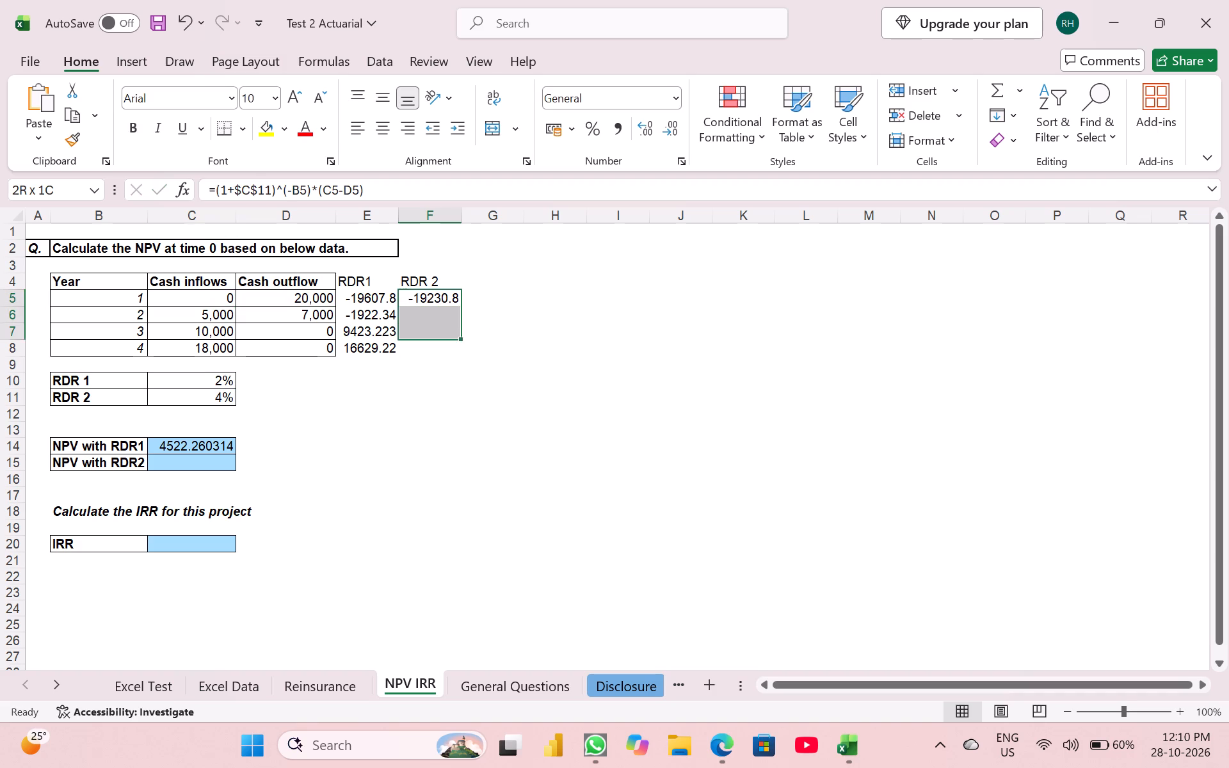
pyautogui.hotkey('shift', 'Down')
pyautogui.hotkey('ctrl', 'd')
# Calculate NPV with RDR2 in C15 by summing its discounted cash flows with =SUM(F5:F8).
pyautogui.press('Down')
pyautogui.press('Down')
pyautogui.press('Down')
pyautogui.press('Down')
pyautogui.press('Down')
pyautogui.press('Down')
pyautogui.press('Down')
pyautogui.press('Down')
pyautogui.press('Down')
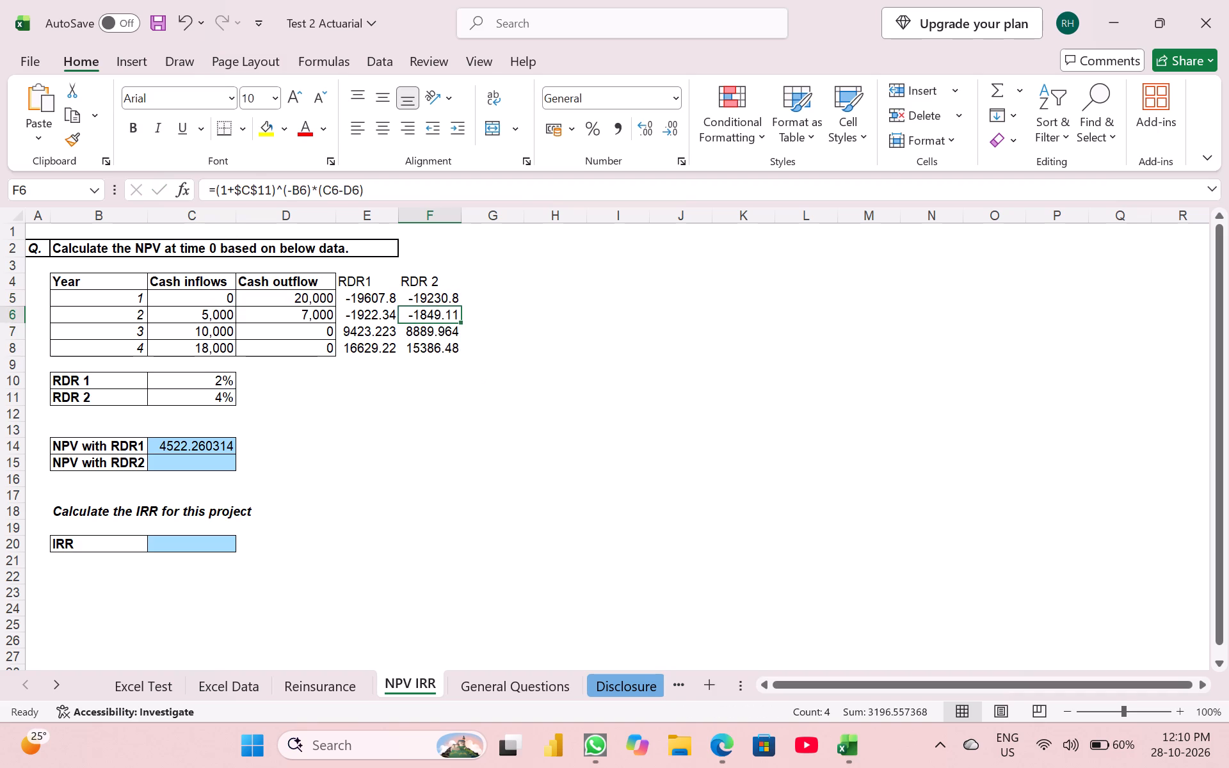
pyautogui.press('Left')
pyautogui.press('Left')
pyautogui.press('Down')
pyautogui.press('Left')
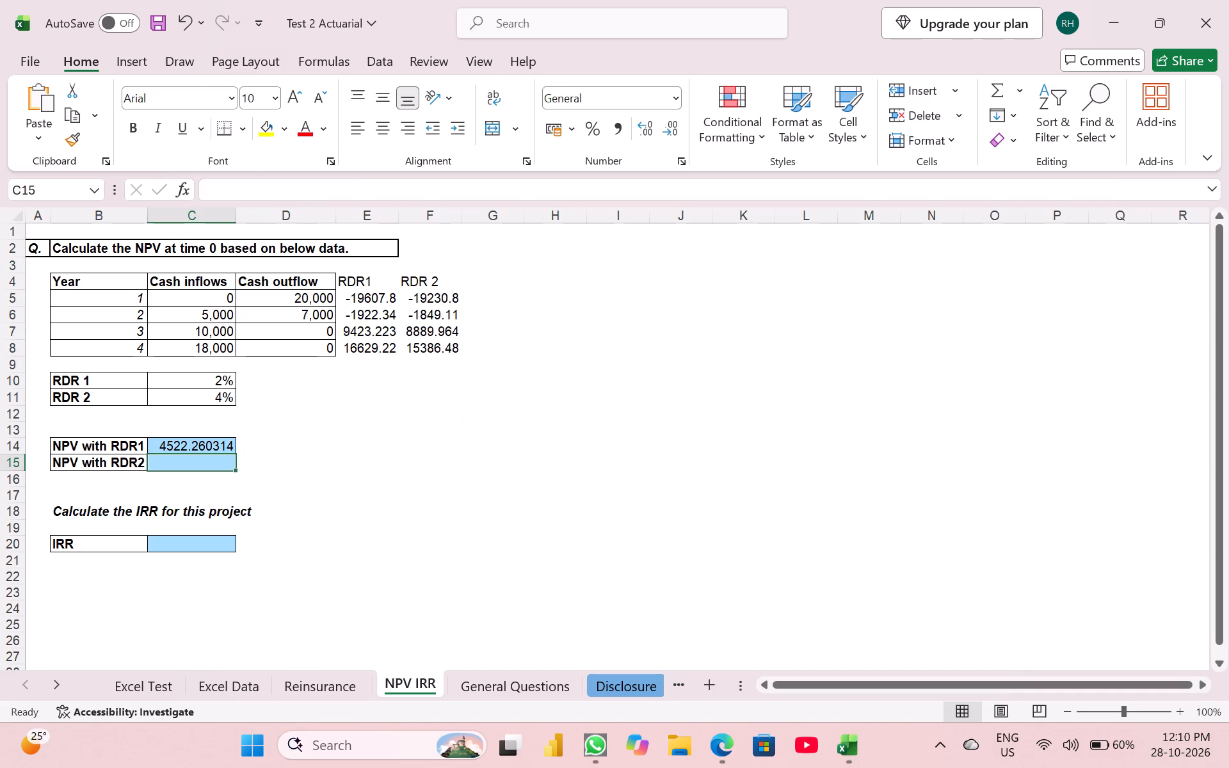
pyautogui.write('=sum(')
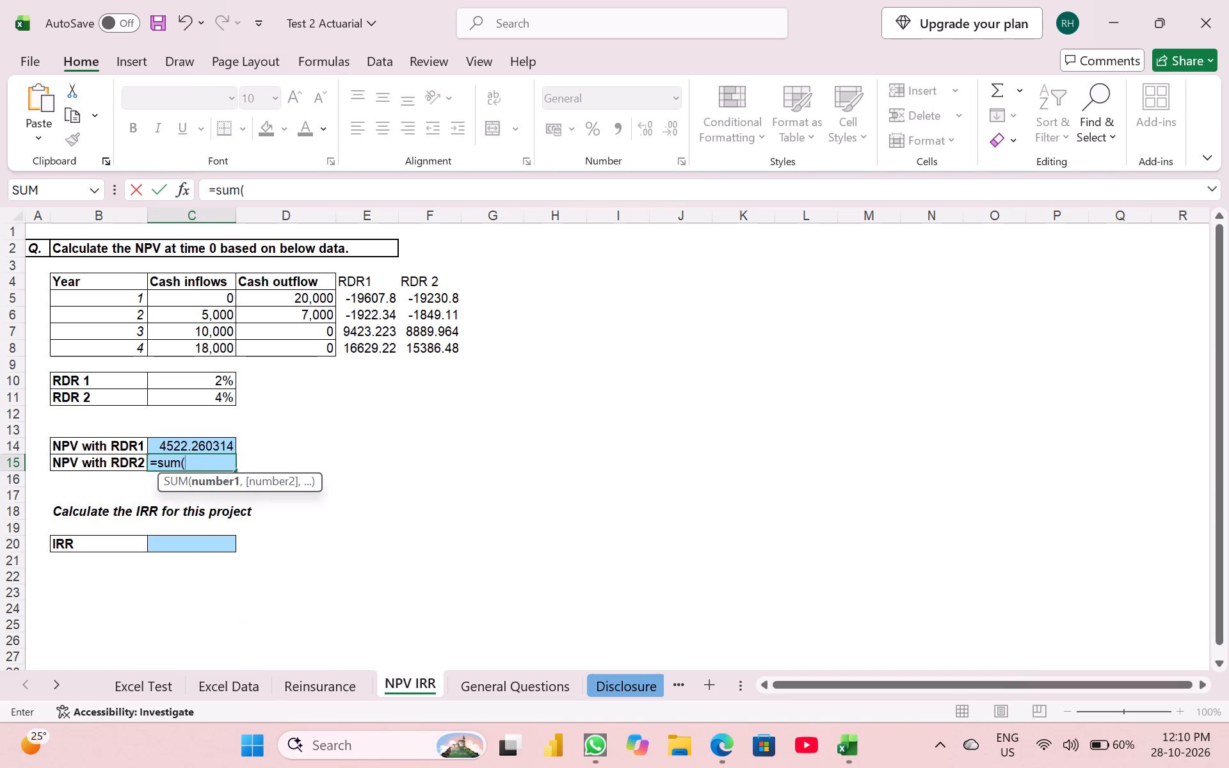
pyautogui.press('Up')
pyautogui.press('Left')
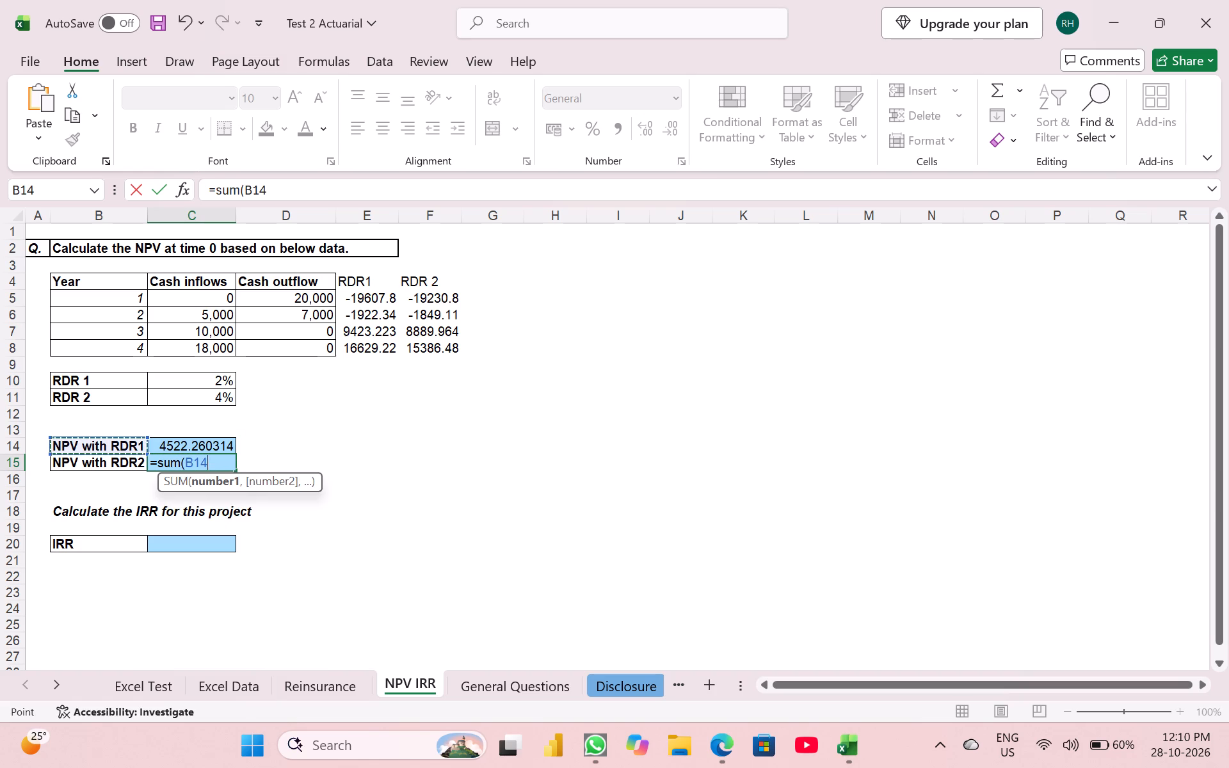
pyautogui.press('Up')
pyautogui.press('Up')
pyautogui.press('Up')
pyautogui.press('Up')
pyautogui.press('Right')
pyautogui.press('Right')
pyautogui.press('Right')
pyautogui.press('Right')
pyautogui.press('Up')
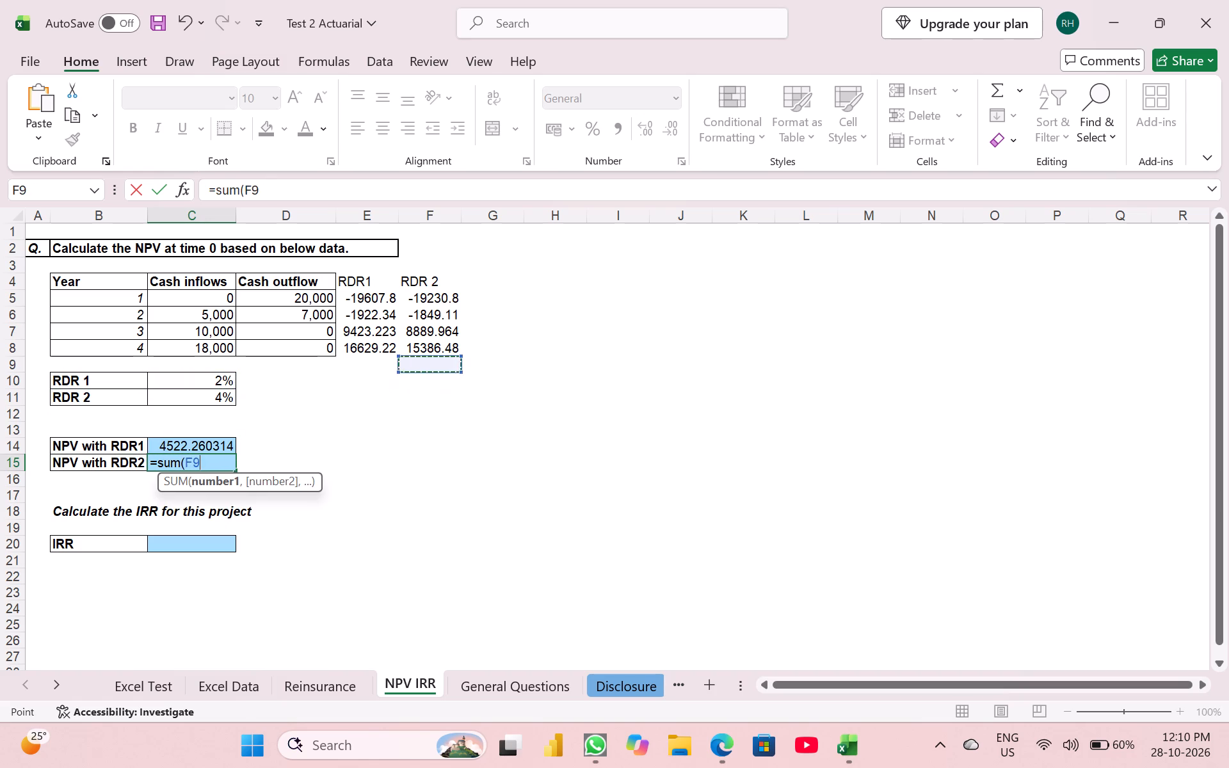
pyautogui.press('Up')
pyautogui.hotkey('shift', 'Up')
pyautogui.hotkey('shift', 'Up')
pyautogui.hotkey('shift', 'Up')
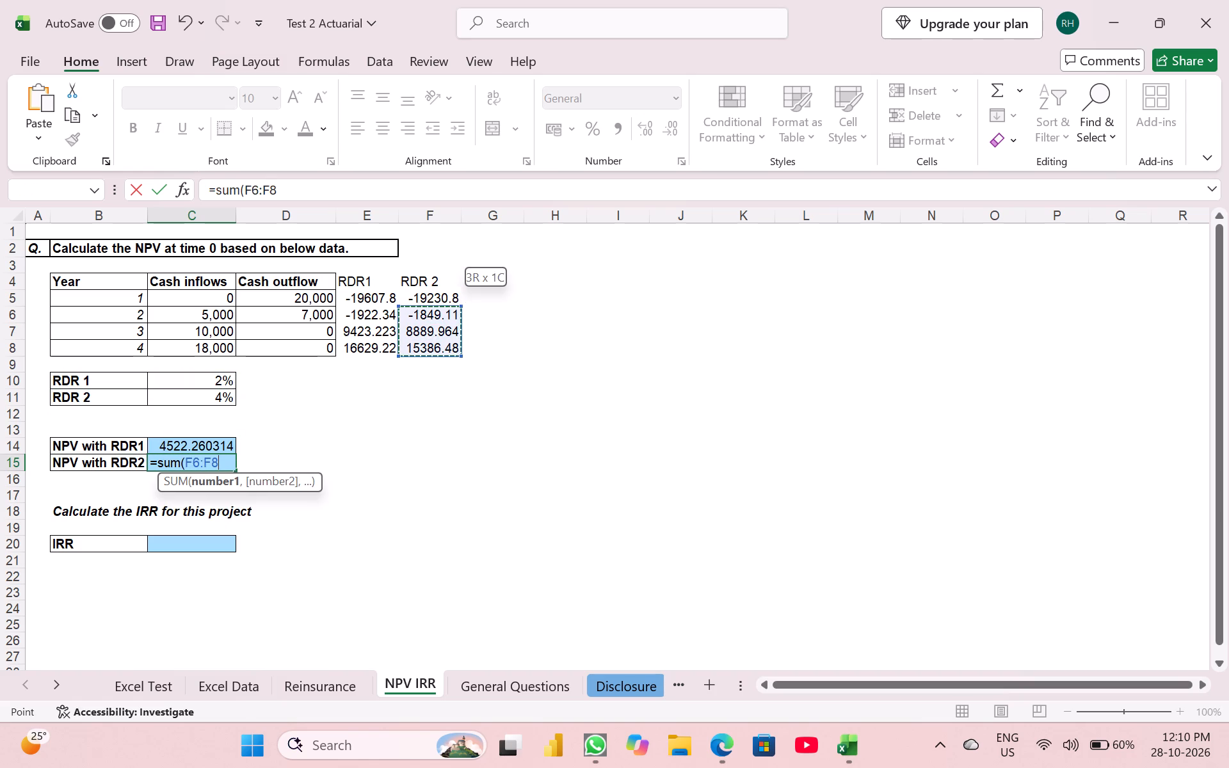
pyautogui.hotkey('shift', ')')
pyautogui.press('Return')
# Add the column header IRR in cell G4, beside RDR 2.
pyautogui.press('Down')
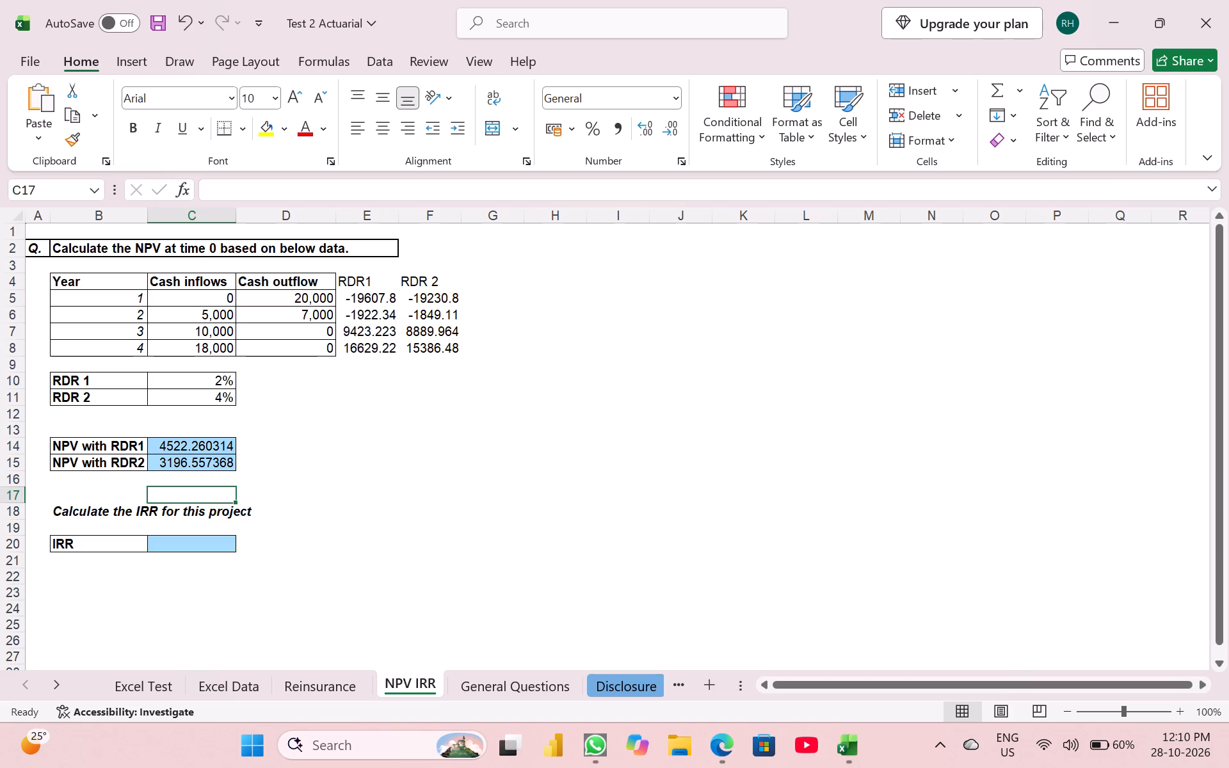
pyautogui.press('Up')
pyautogui.press('Up')
pyautogui.press('Up')
pyautogui.press('Up')
pyautogui.press('Up')
pyautogui.press('Up')
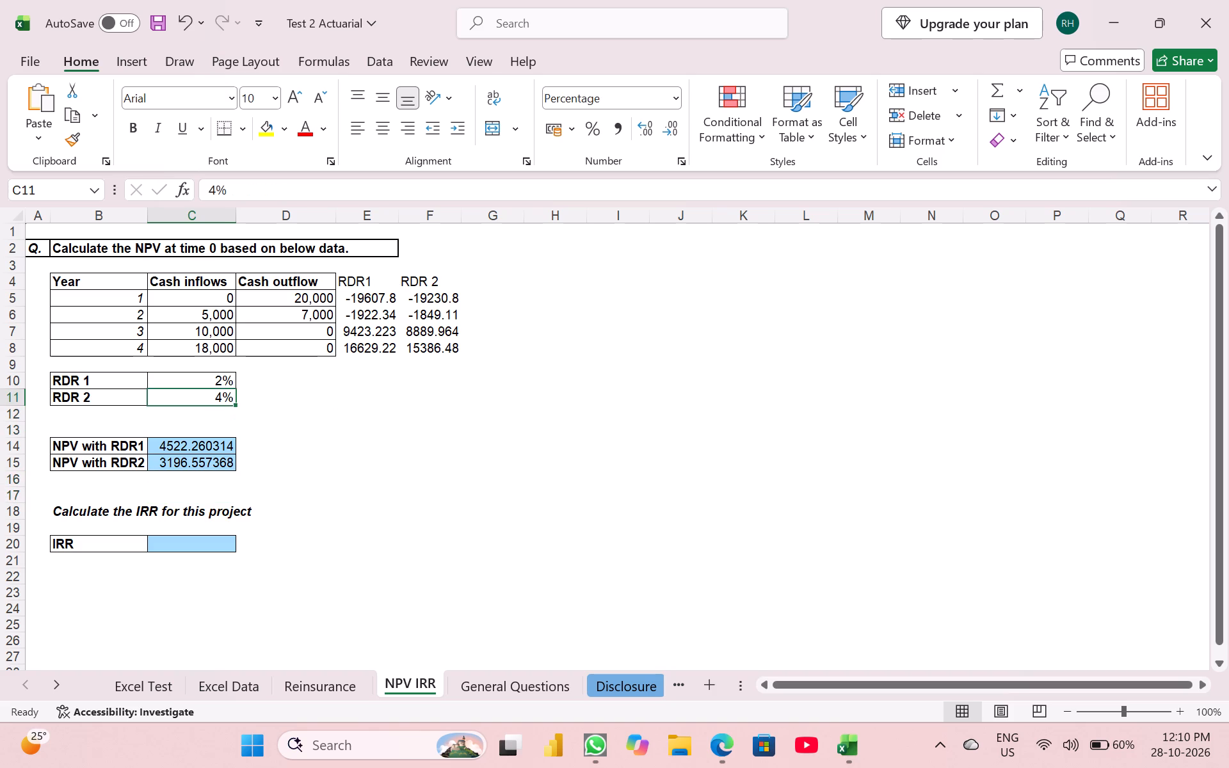
pyautogui.press('Right')
pyautogui.press('Right')
pyautogui.press('Right')
pyautogui.press('Right')
pyautogui.press('Right')
pyautogui.hotkey('shift', 'Up')
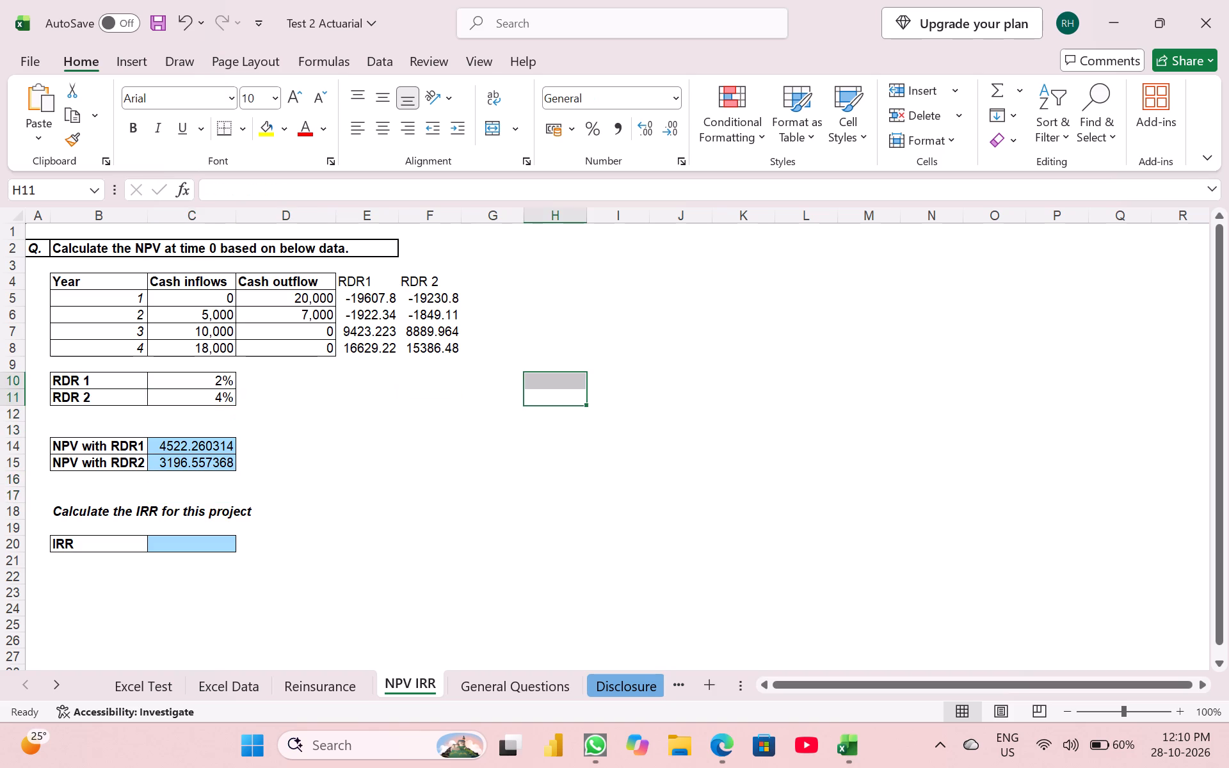
pyautogui.press('Up')
pyautogui.press('Up')
pyautogui.press('Up')
pyautogui.press('Up')
pyautogui.press('Up')
pyautogui.press('Left')
pyautogui.press('Up')
pyautogui.press('Up')
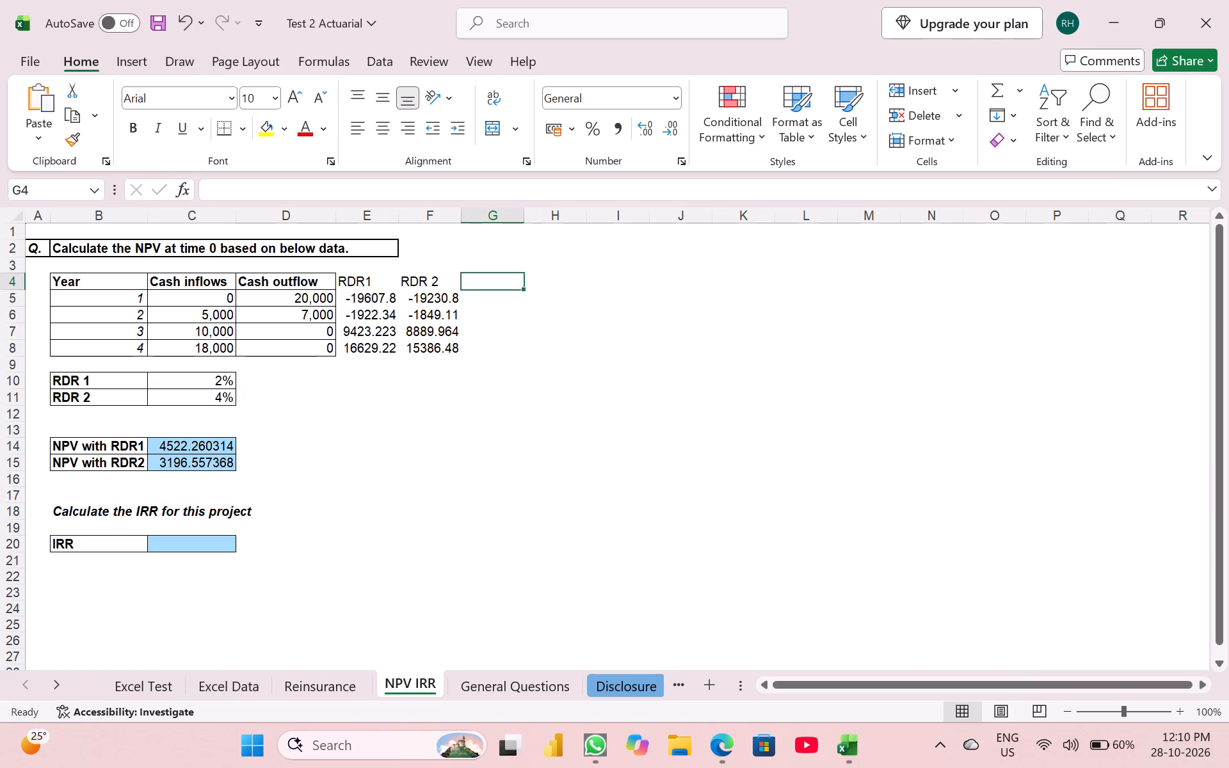
pyautogui.write('IRR')
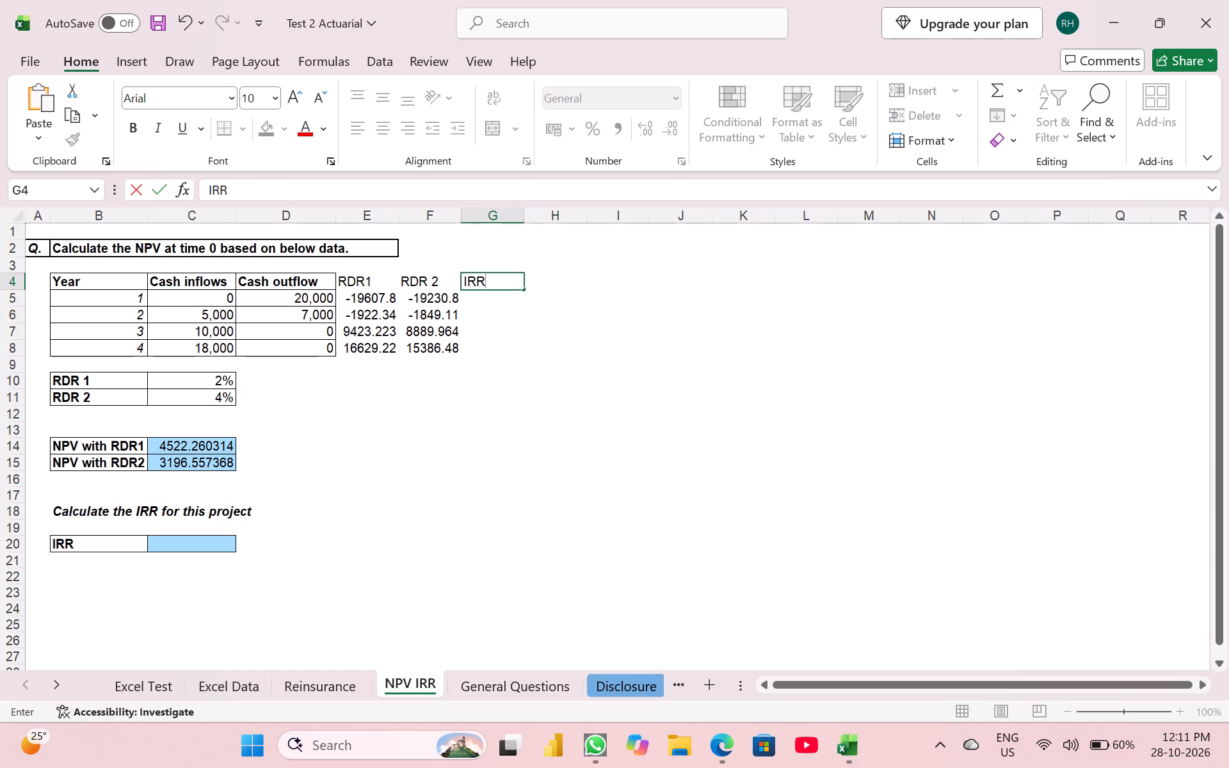
pyautogui.press('Return')
# In G5, discount year 1's net cash flow at the IRR cell with the formula =(C5-D5)*(1+$C$20)^(-B5).
pyautogui.write('=(1')
pyautogui.press('BackSpace')
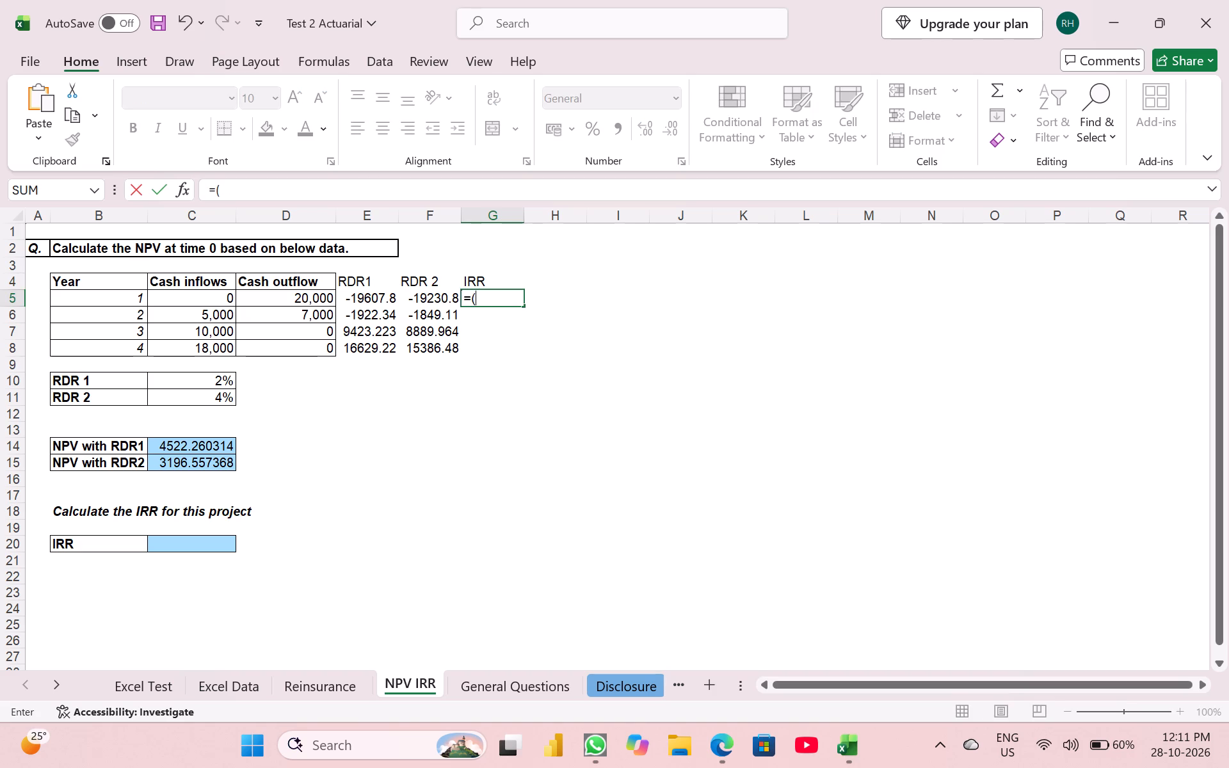
pyautogui.press('Left')
pyautogui.press('Left')
pyautogui.press('Left')
pyautogui.press('Left')
pyautogui.press('Right')
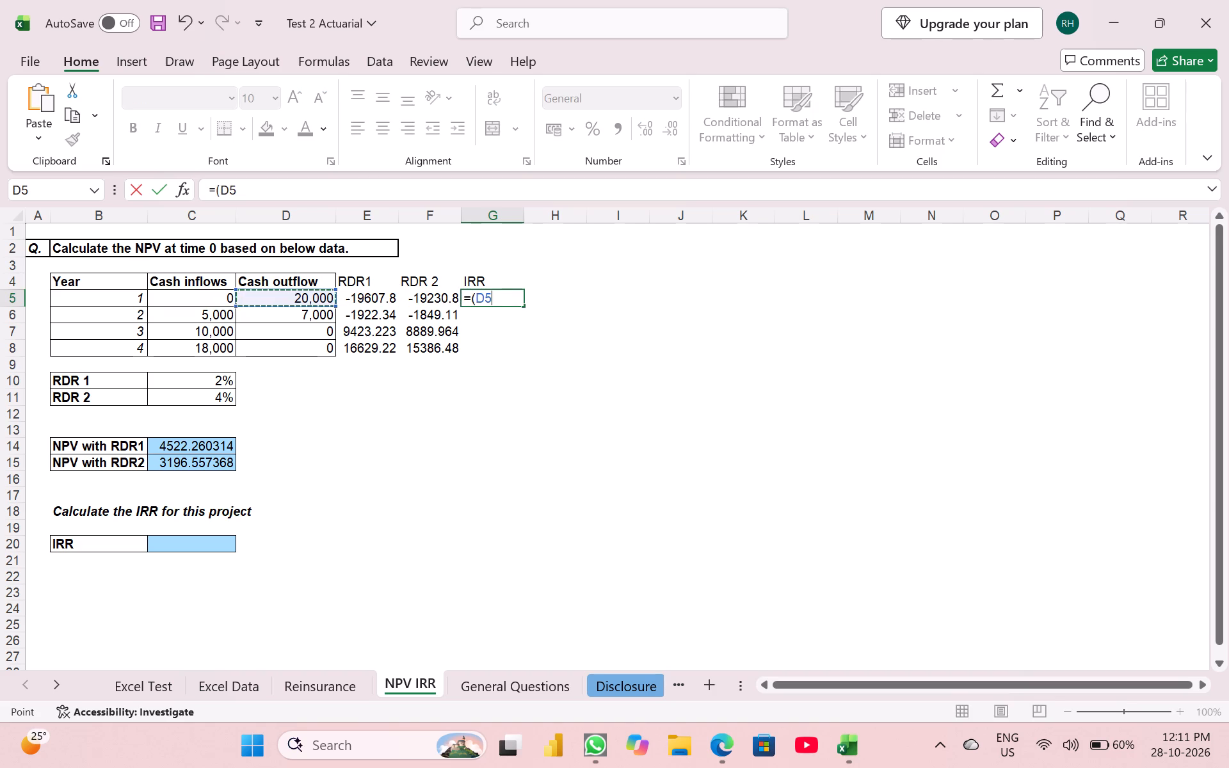
pyautogui.press('Left')
pyautogui.press('-')
pyautogui.press('Left')
pyautogui.press('Left')
pyautogui.press('Left')
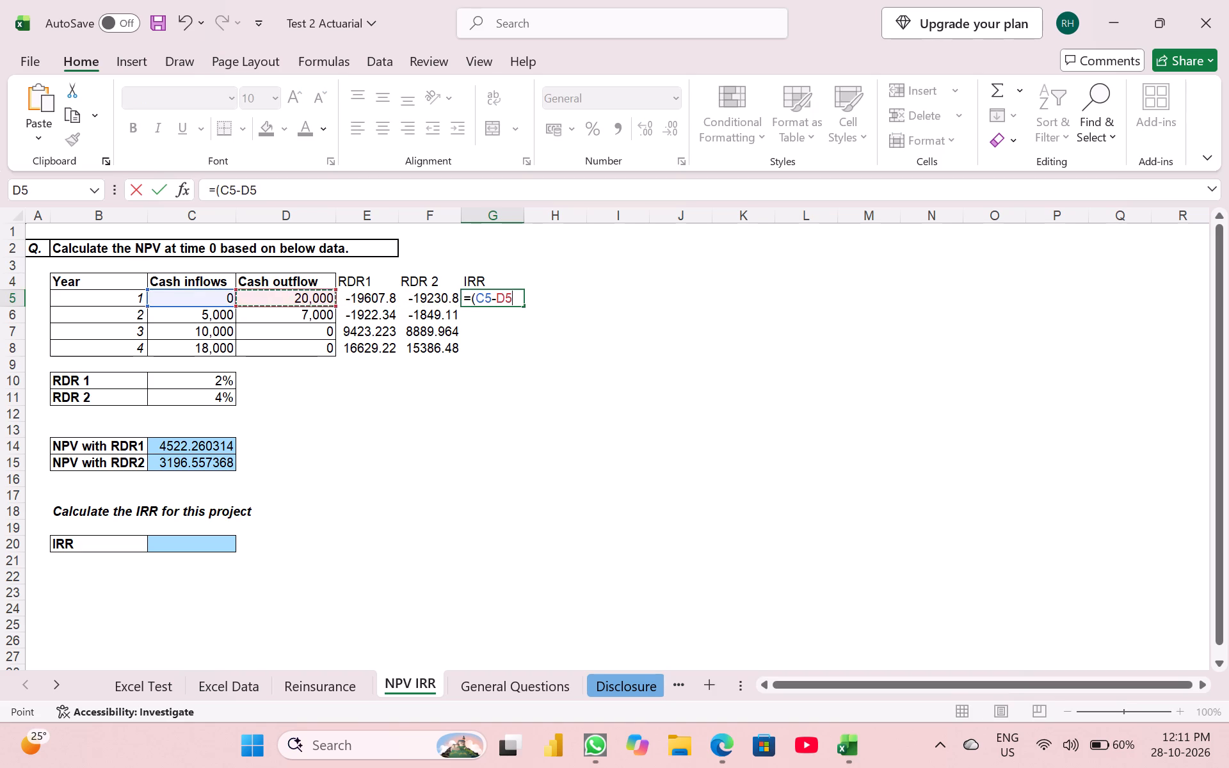
pyautogui.write(')*(1+')
pyautogui.press('Down')
pyautogui.press('Down')
pyautogui.press('Down')
pyautogui.press('Down')
pyautogui.press('Down')
pyautogui.press('Down')
pyautogui.press('Down')
pyautogui.press('Down')
pyautogui.press('Down')
pyautogui.press('Down')
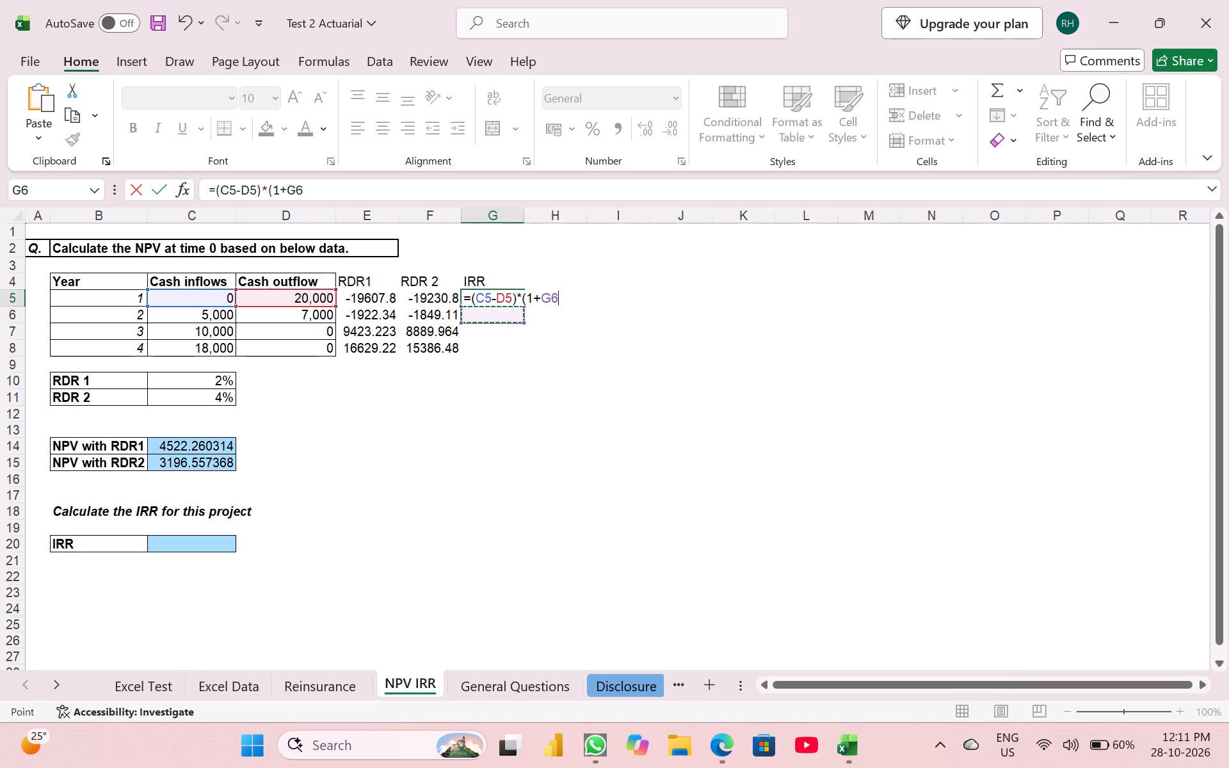
pyautogui.press('Left')
pyautogui.press('Left')
pyautogui.press('Down')
pyautogui.press('Down')
pyautogui.press('Down')
pyautogui.press('Down')
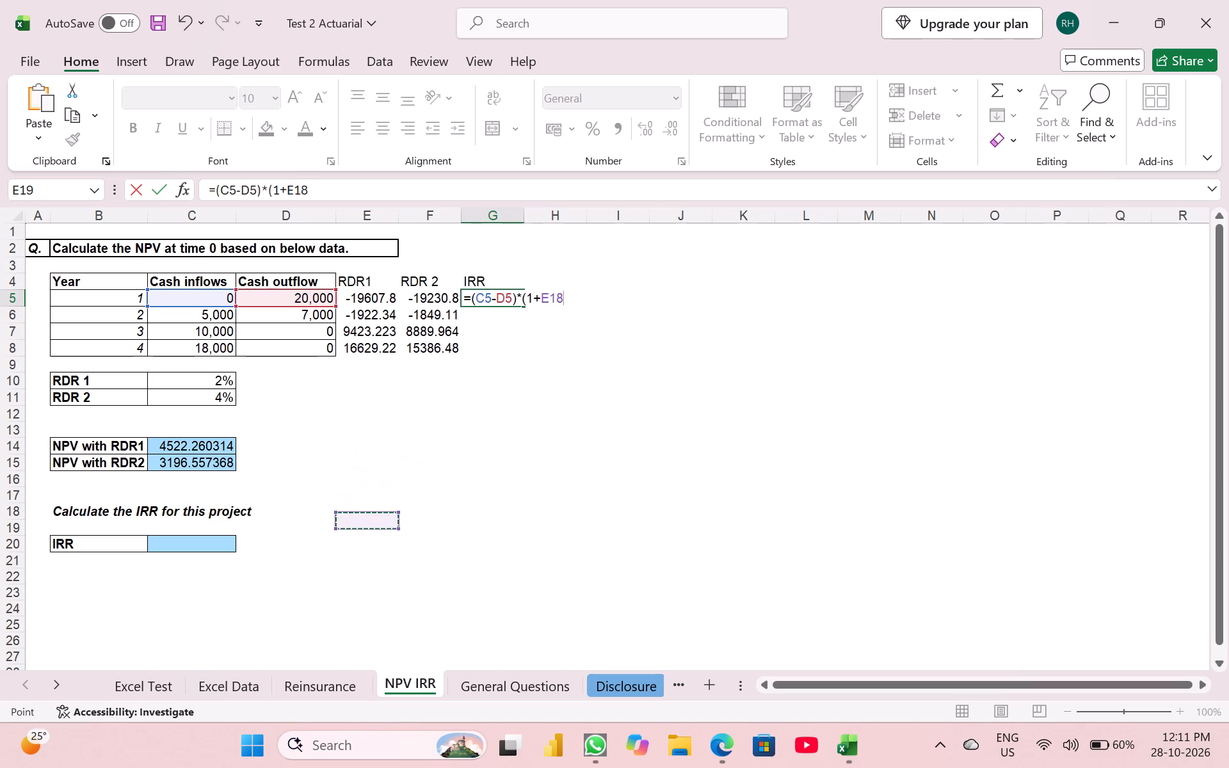
pyautogui.press('Down')
pyautogui.press('Left')
pyautogui.press('Left')
pyautogui.press('F4')
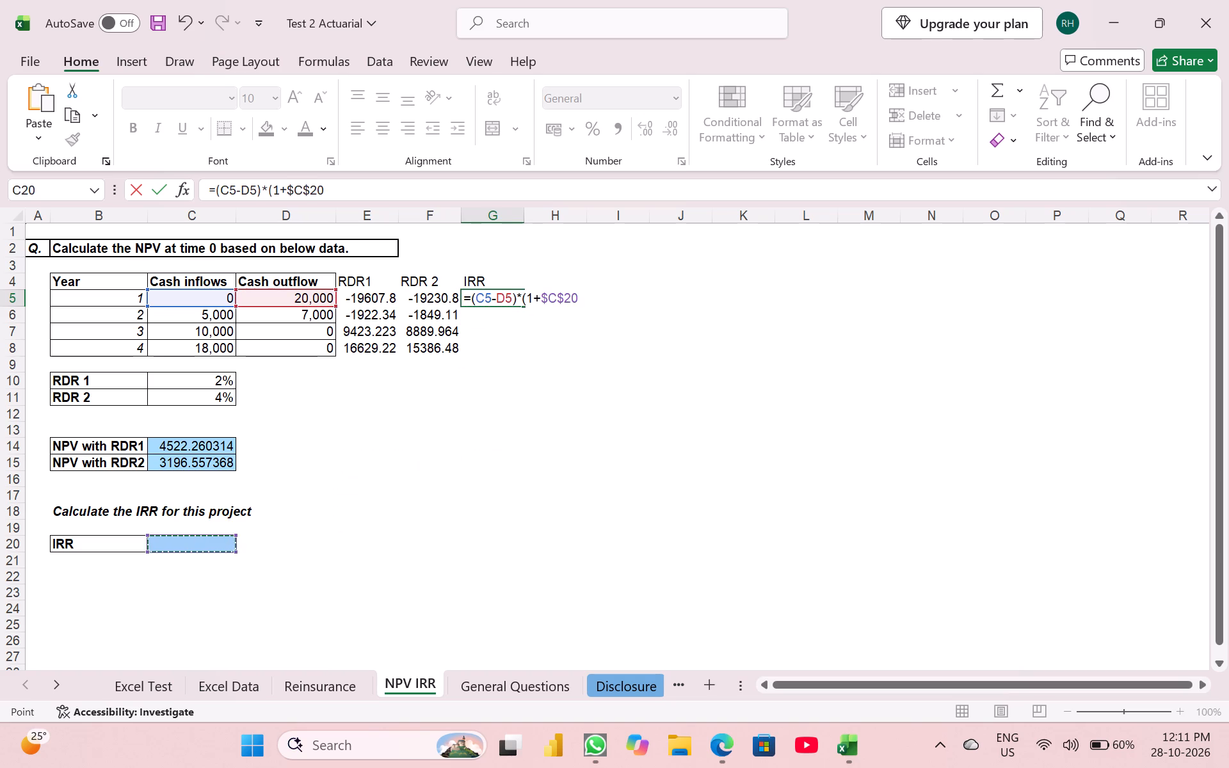
pyautogui.write(')^')
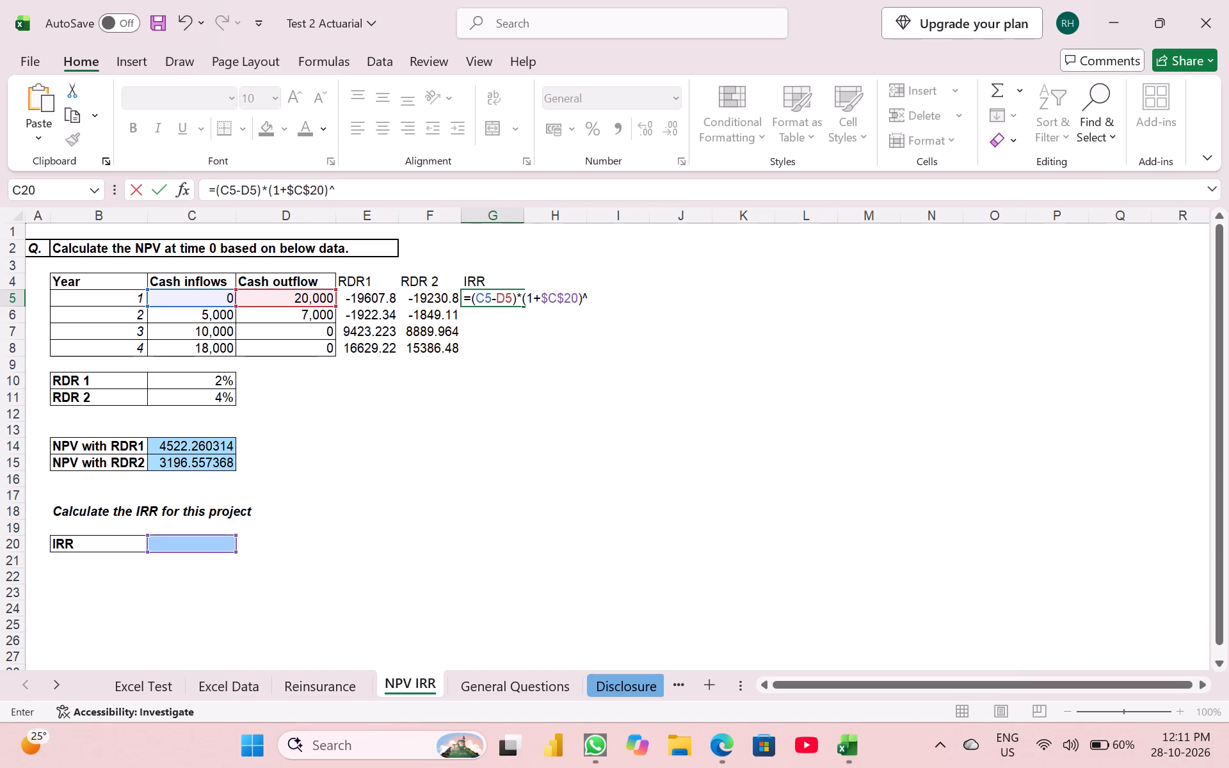
pyautogui.press('BackSpace')
pyautogui.write('^(-')
pyautogui.press('Left')
pyautogui.press('Left')
pyautogui.press('Left')
pyautogui.press('Left')
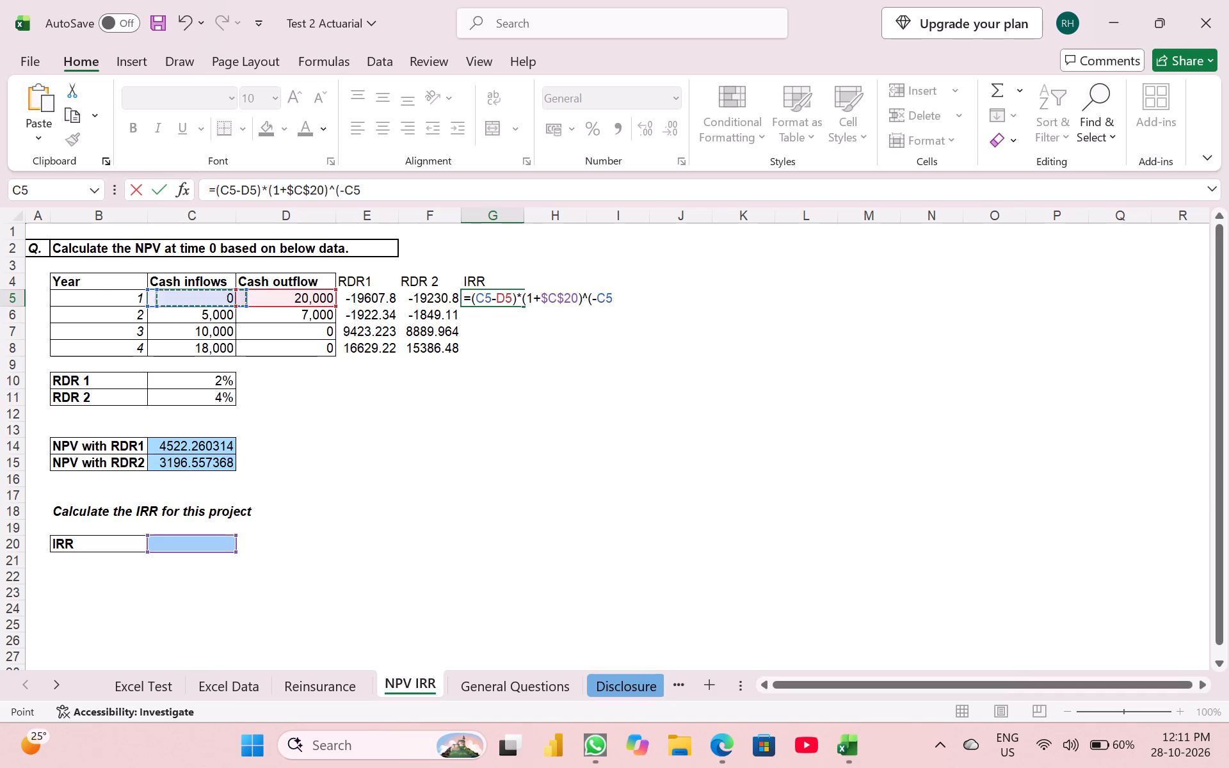
pyautogui.press('Left')
pyautogui.hotkey('shift', '(')
pyautogui.press('BackSpace')
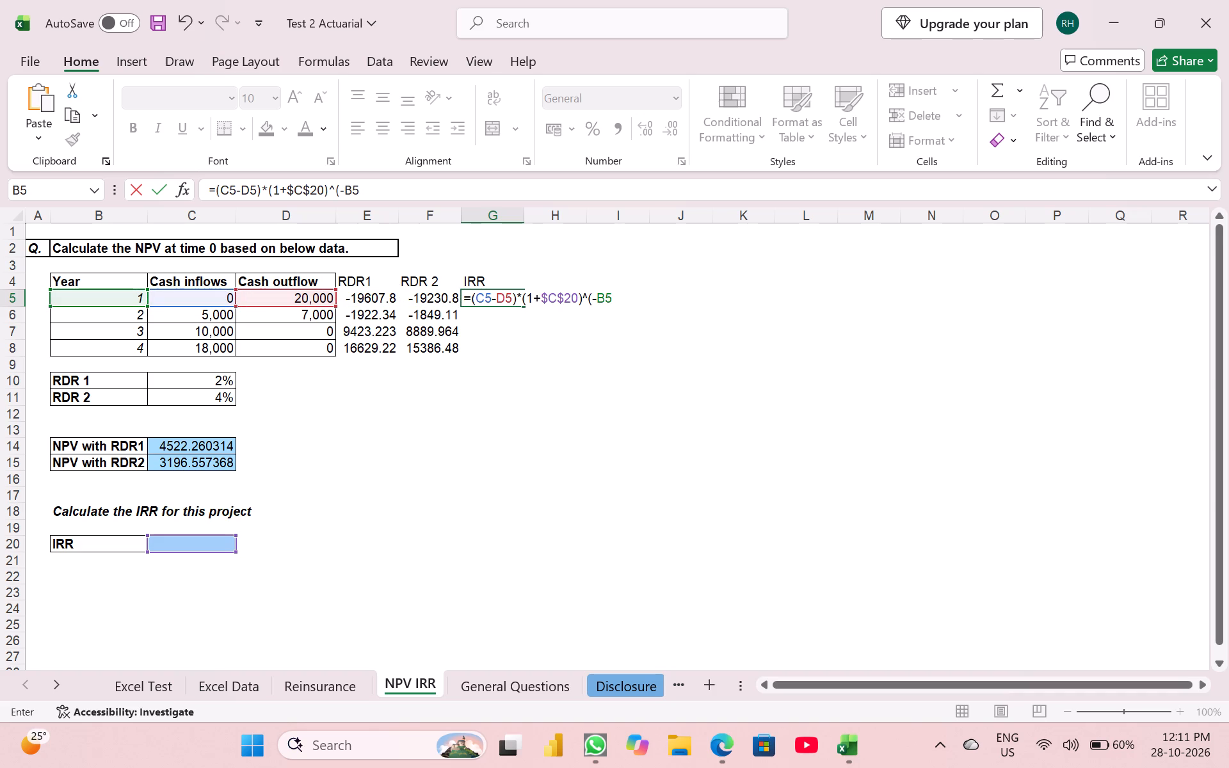
pyautogui.hotkey('shift', ')')
pyautogui.press('Return')
# Save the workbook and fill the IRR column formula from G5 down through G8.
pyautogui.press('Up')
pyautogui.hotkey('shift', 'Down')
pyautogui.hotkey('shift', 'Down')
pyautogui.hotkey('shift', 'Down')
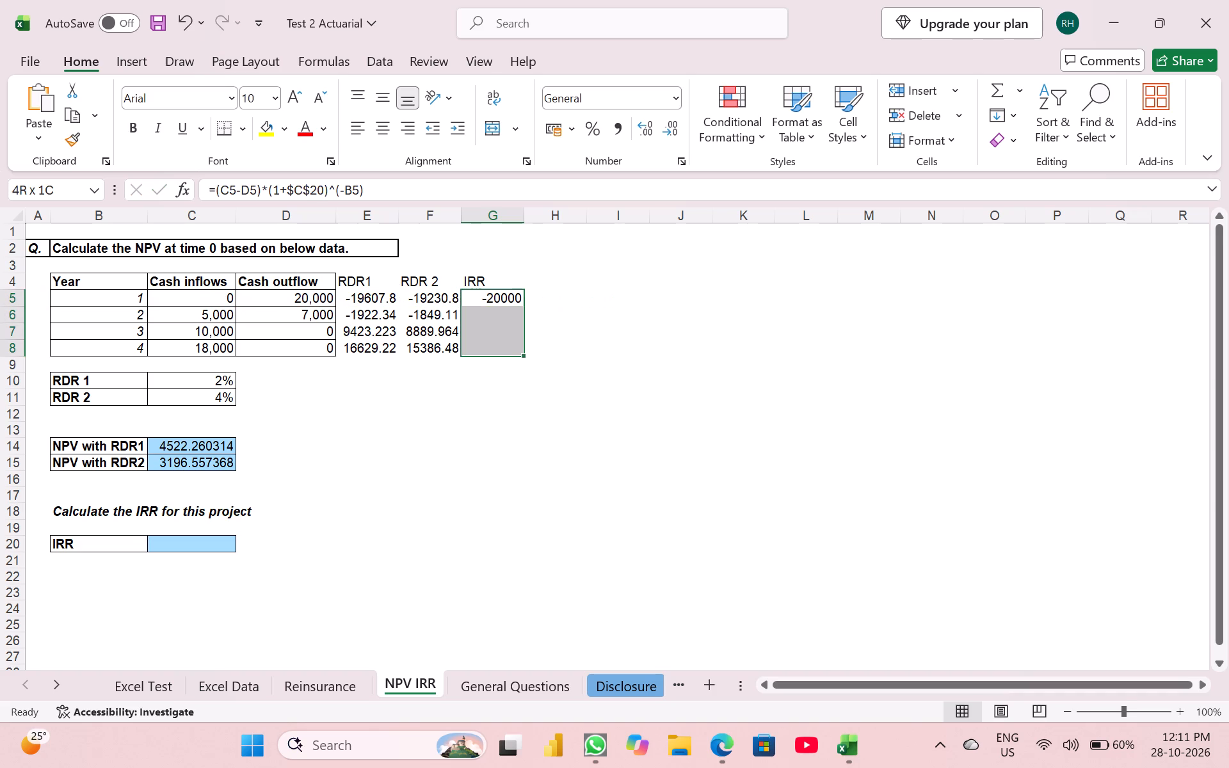
pyautogui.hotkey('ctrl', 's')
pyautogui.hotkey('ctrl', 'd')
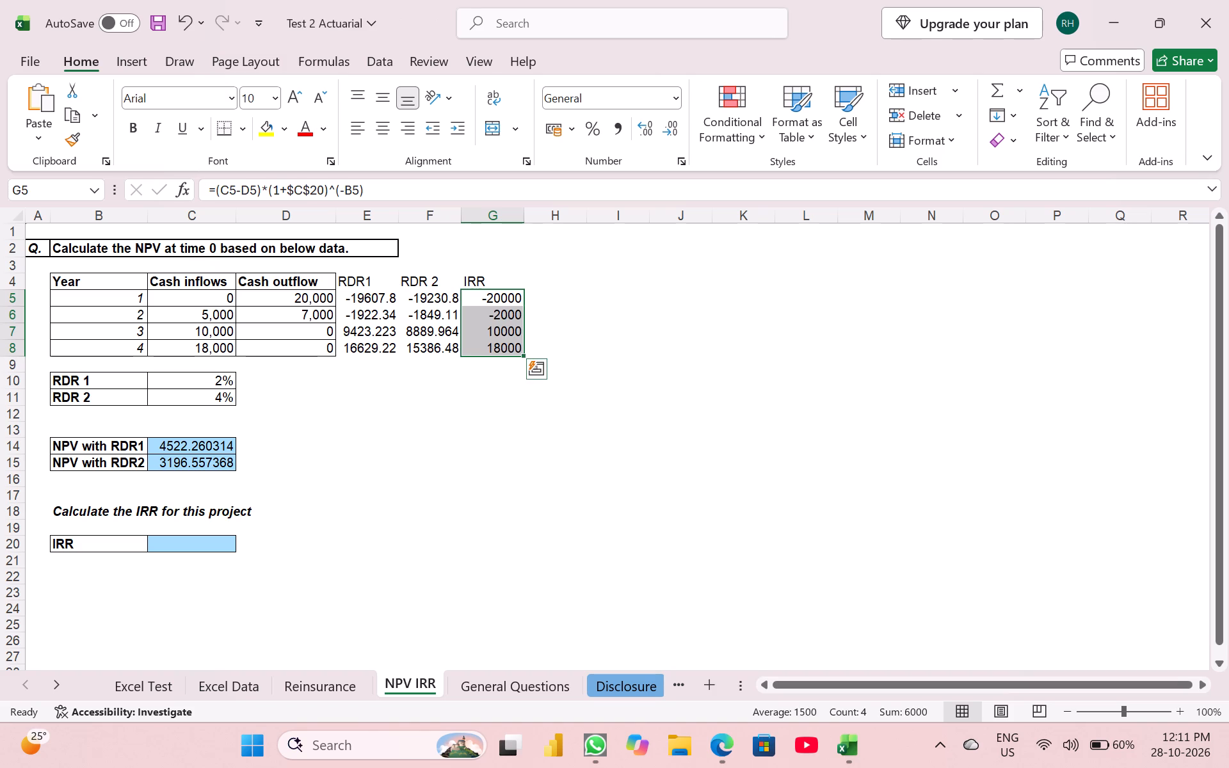
# Total the IRR column's discounted cash flows in G9 with =SUM(G5:G8) and select that total cell.
pyautogui.press('Down')
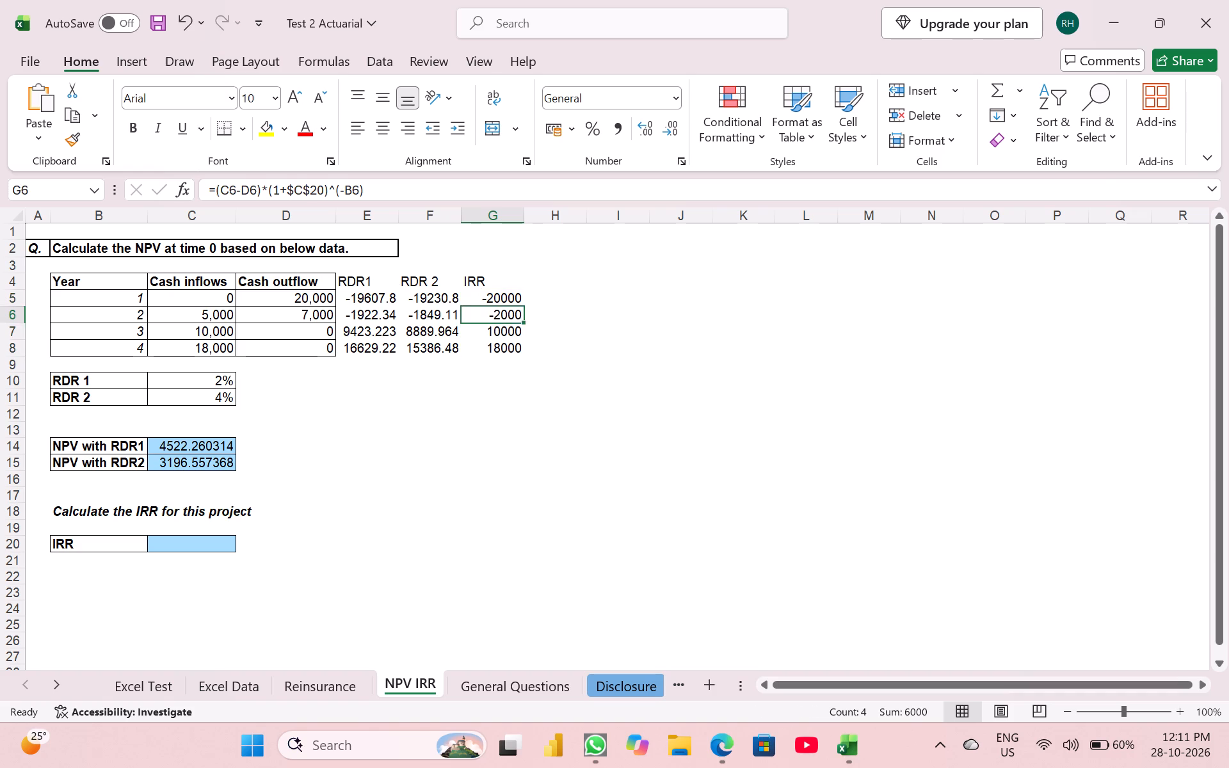
pyautogui.press('Down')
pyautogui.press('Down')
pyautogui.press('Down')
pyautogui.write('=sum(')
pyautogui.press('Up')
pyautogui.hotkey('shift', 'Up')
pyautogui.hotkey('shift', 'Up')
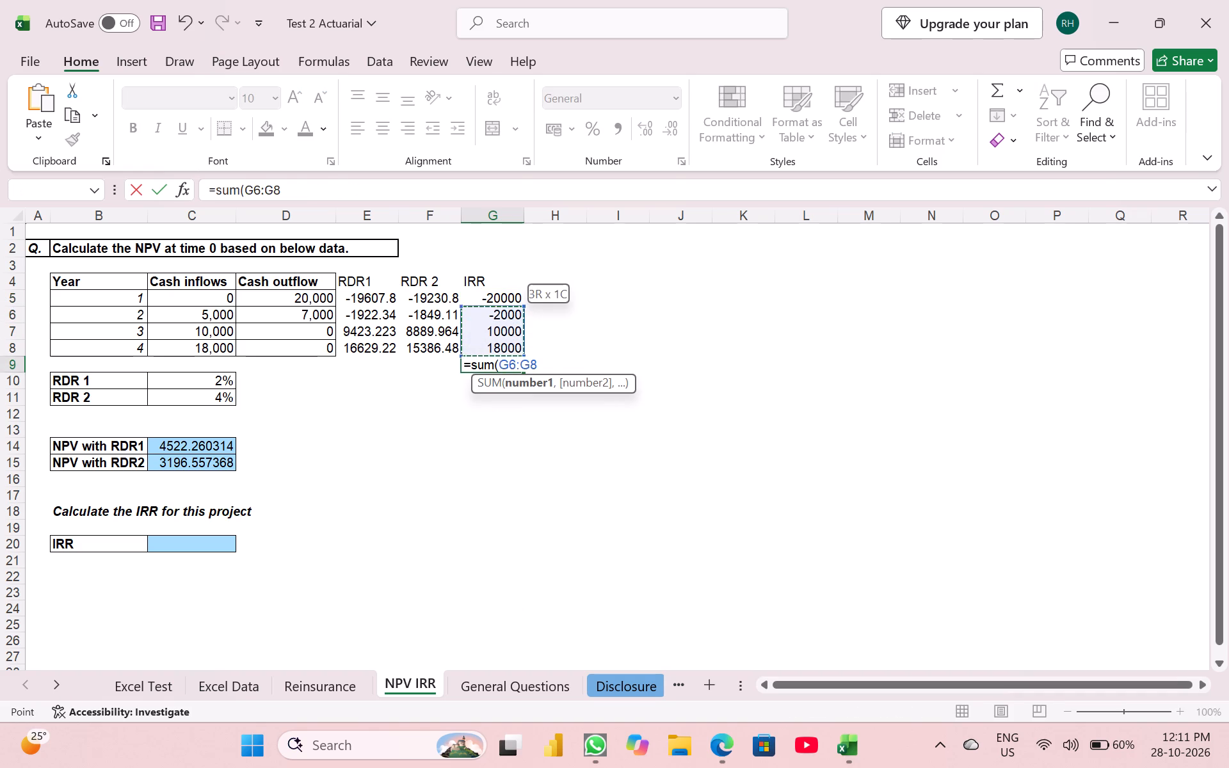
pyautogui.hotkey('shift', 'Up')
pyautogui.hotkey('shift', ')')
pyautogui.press('Return')
pyautogui.press('Up')
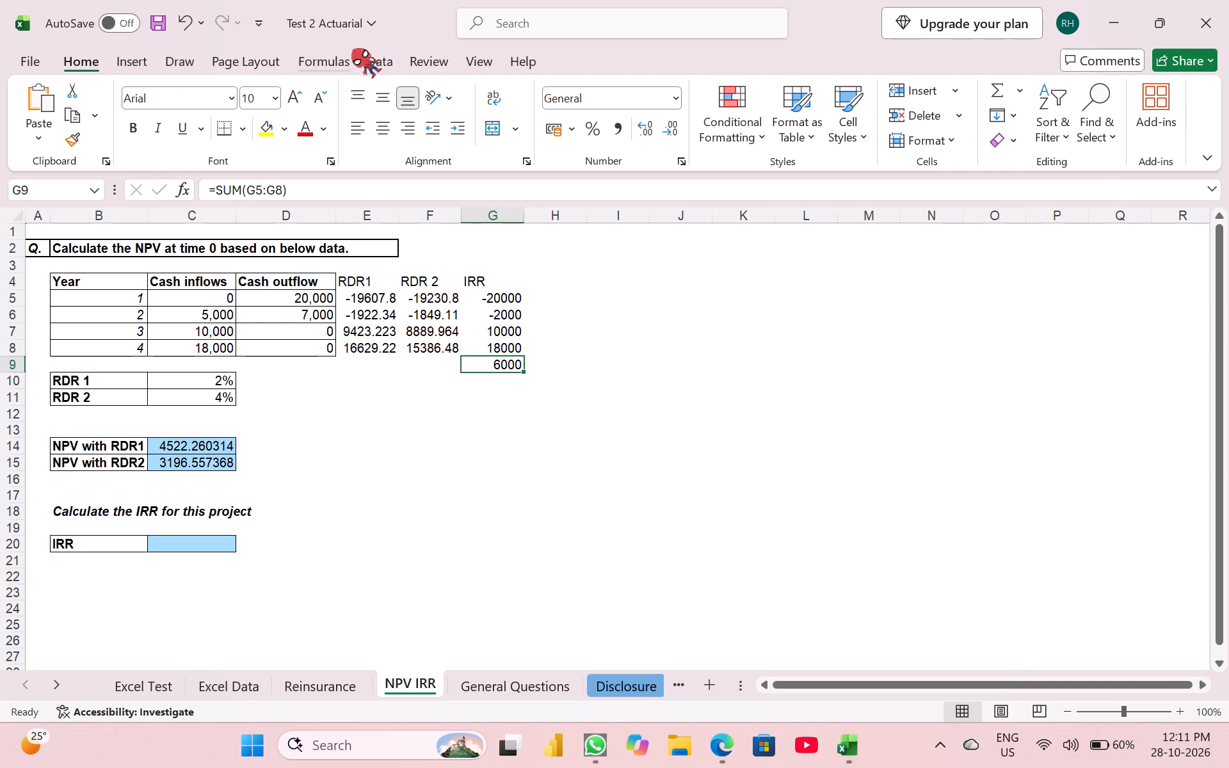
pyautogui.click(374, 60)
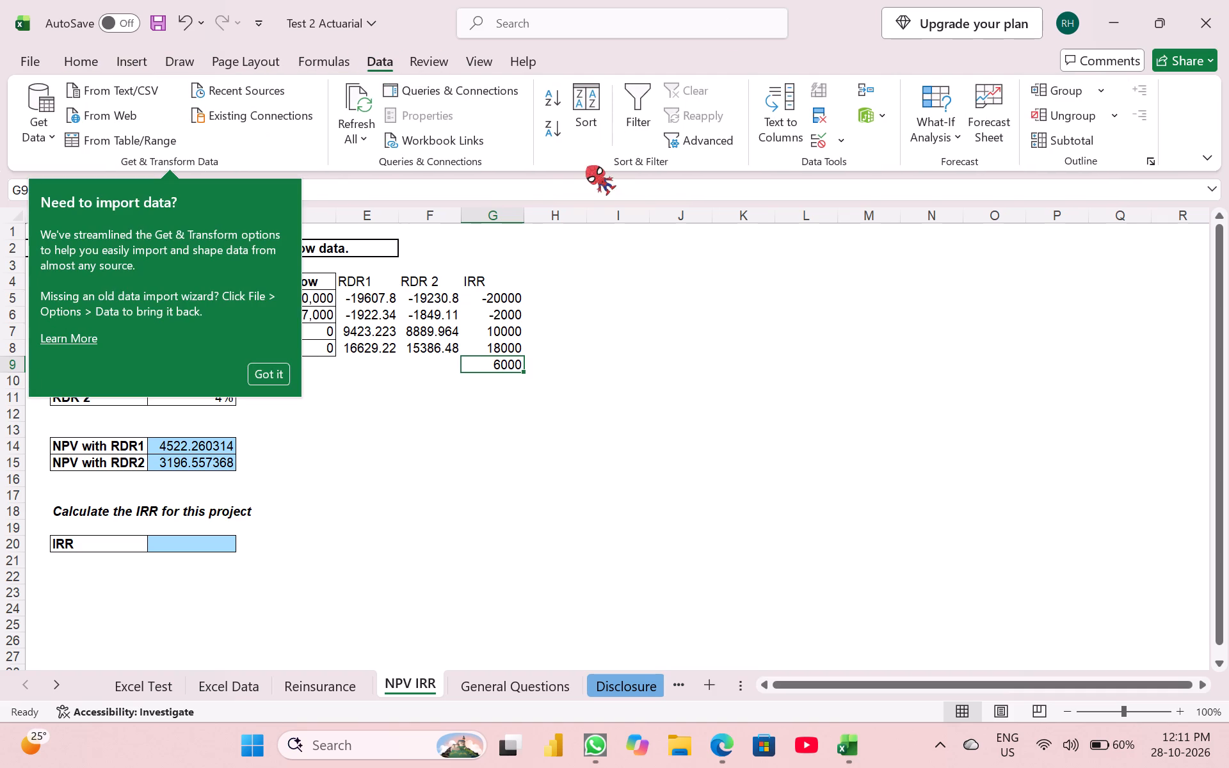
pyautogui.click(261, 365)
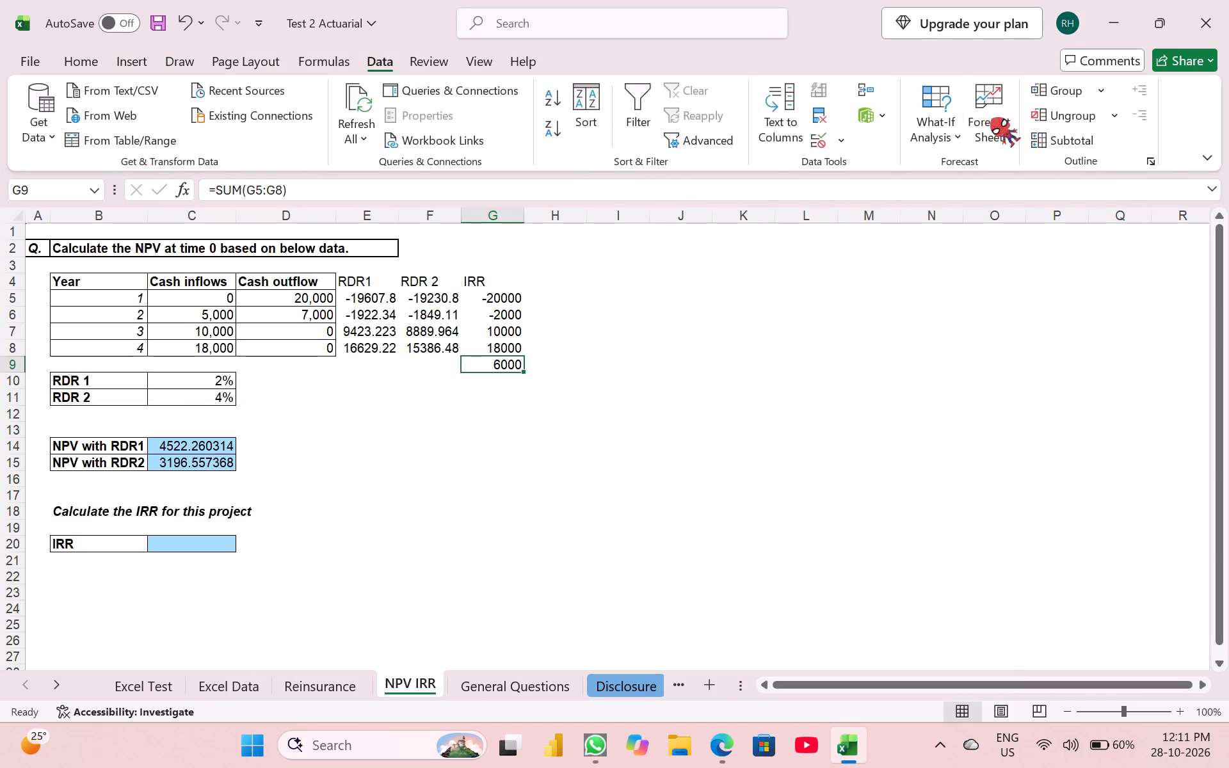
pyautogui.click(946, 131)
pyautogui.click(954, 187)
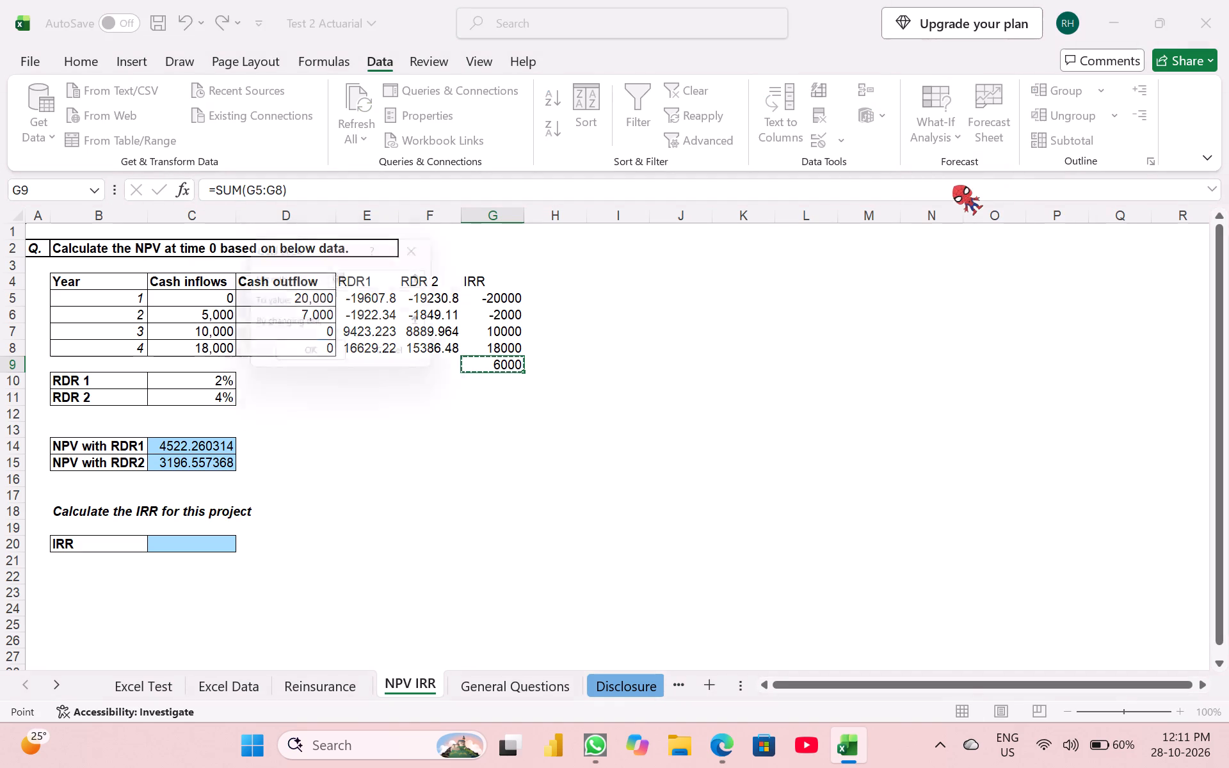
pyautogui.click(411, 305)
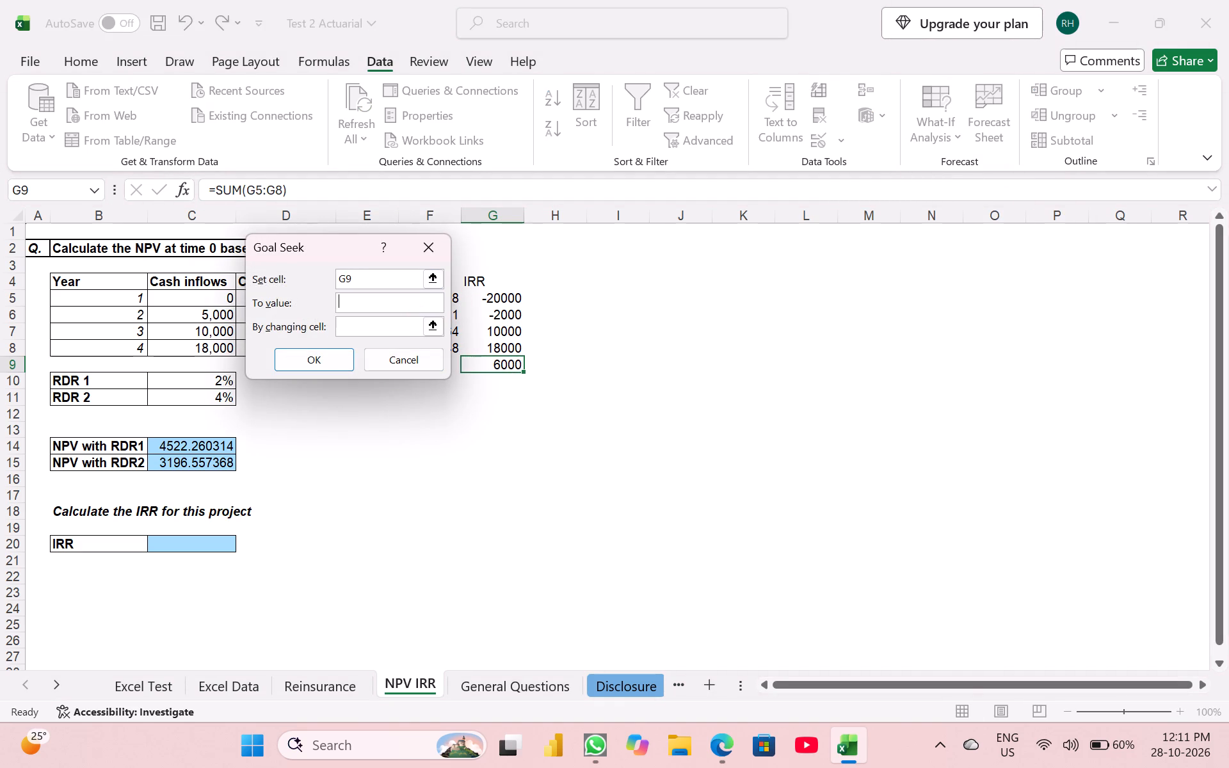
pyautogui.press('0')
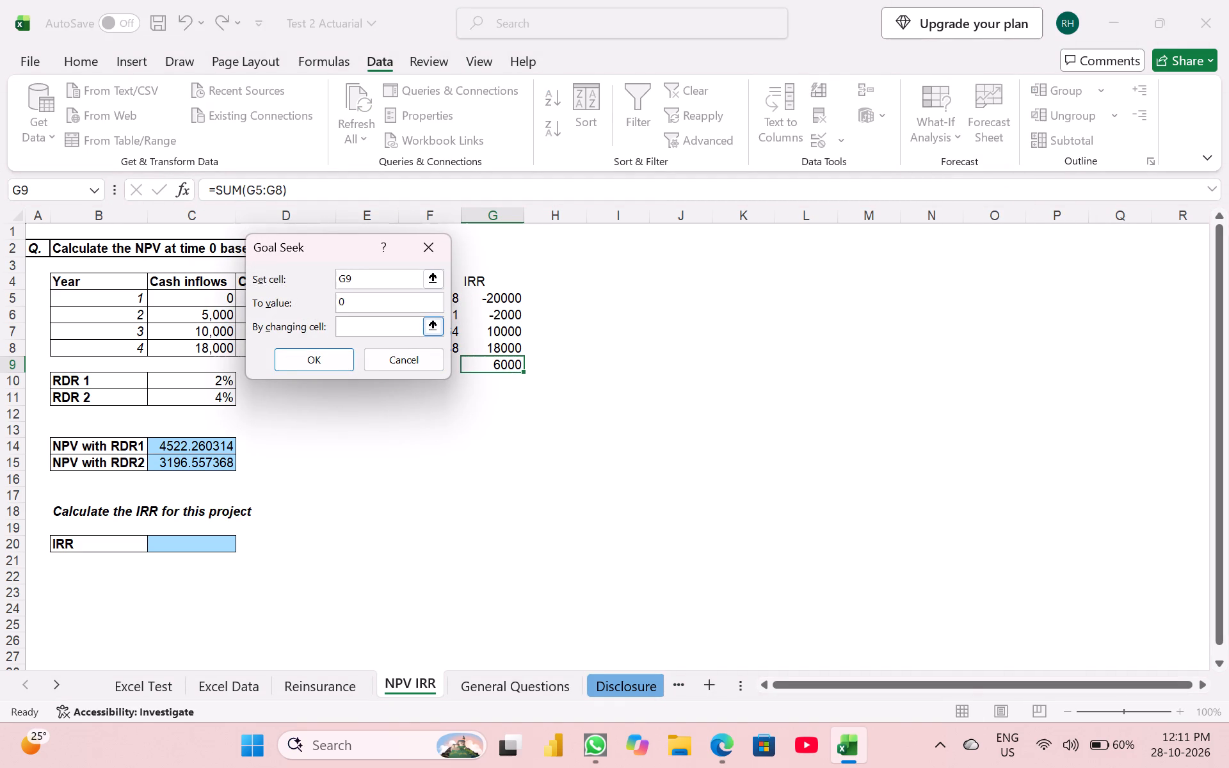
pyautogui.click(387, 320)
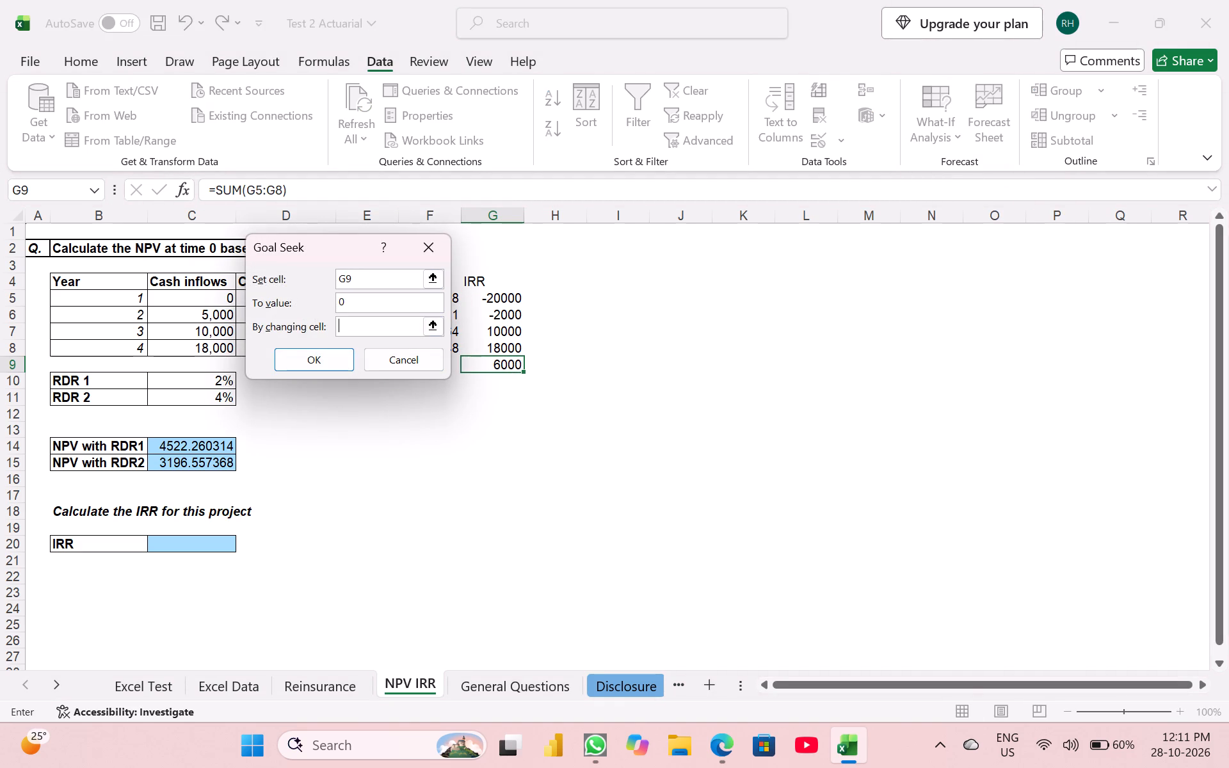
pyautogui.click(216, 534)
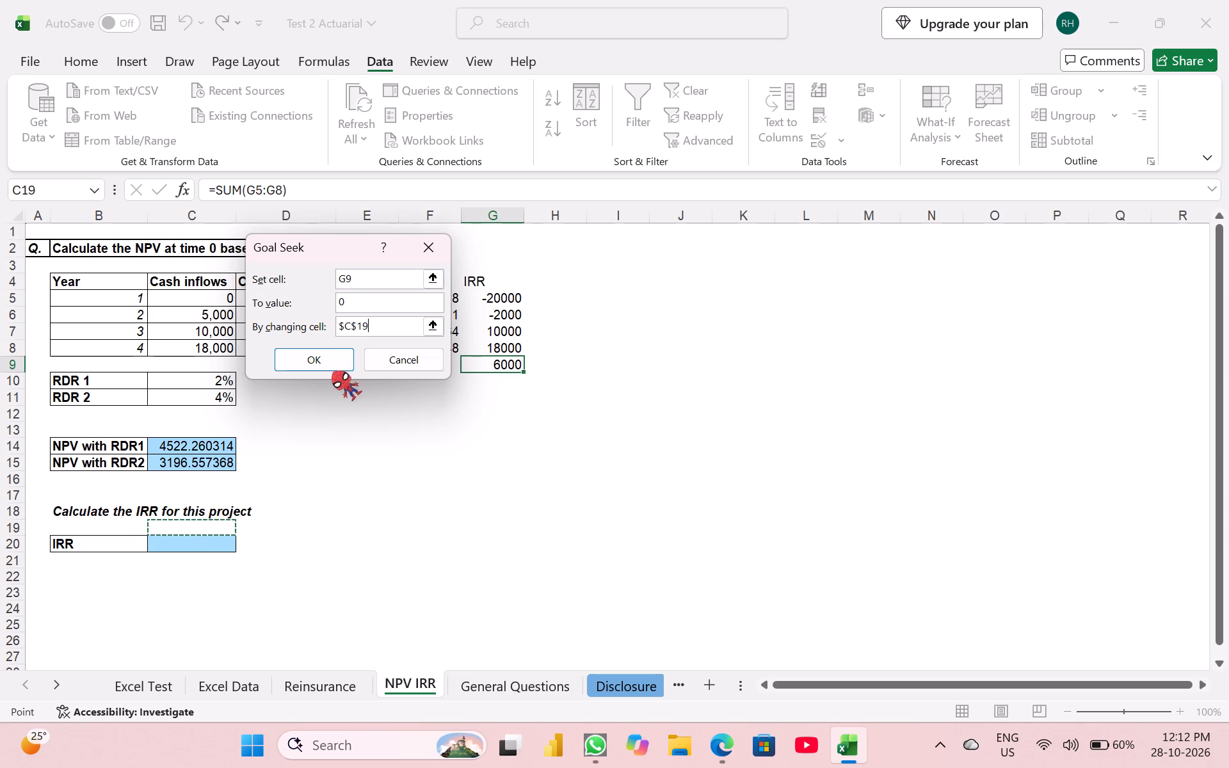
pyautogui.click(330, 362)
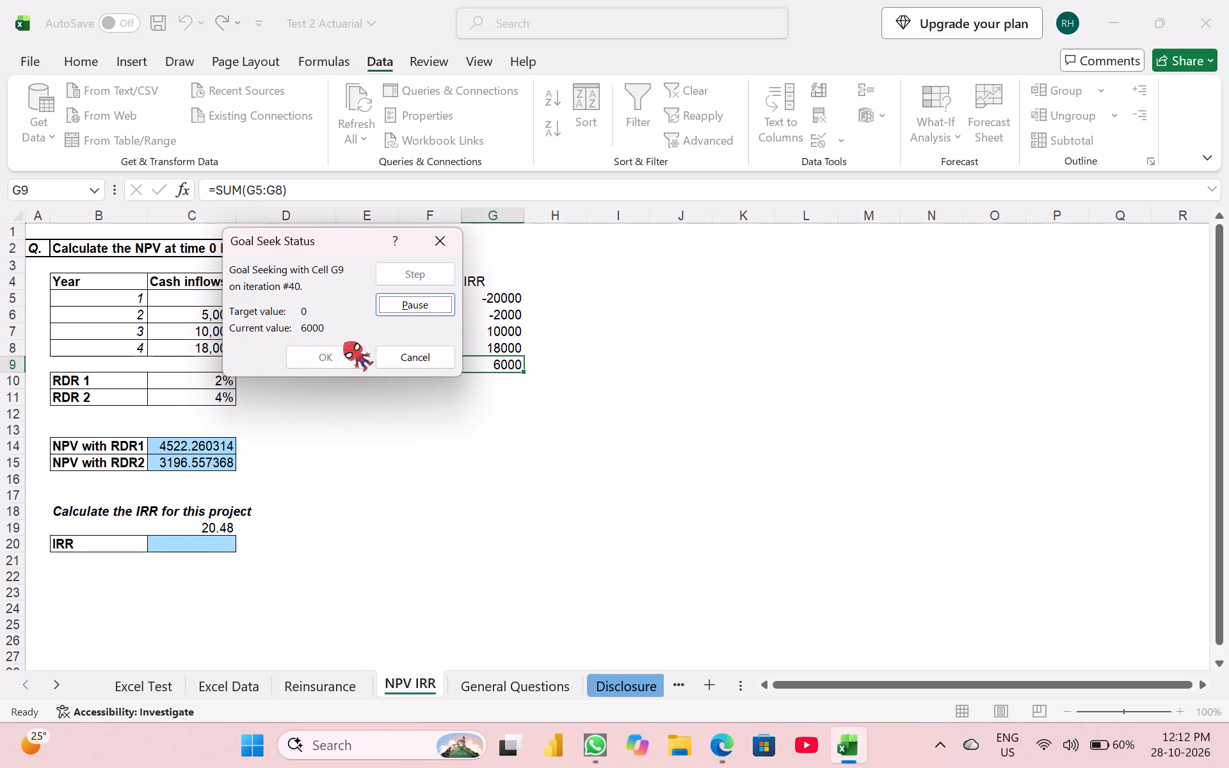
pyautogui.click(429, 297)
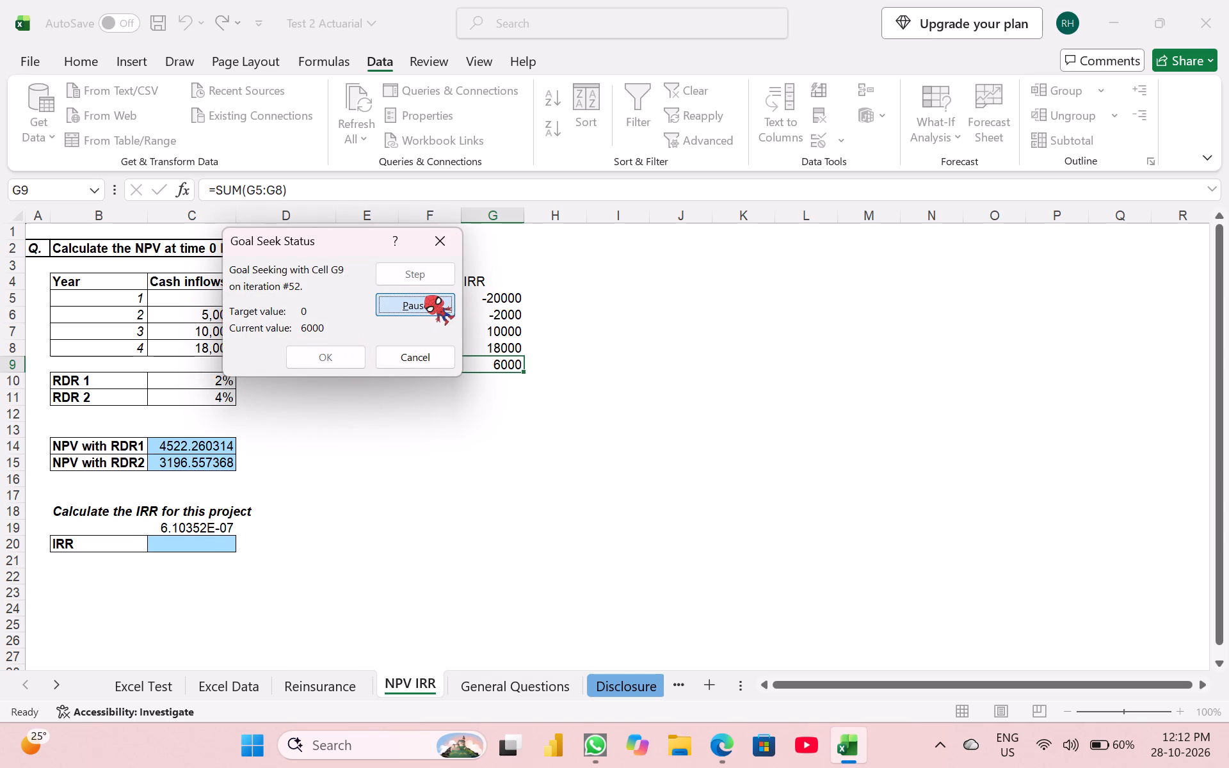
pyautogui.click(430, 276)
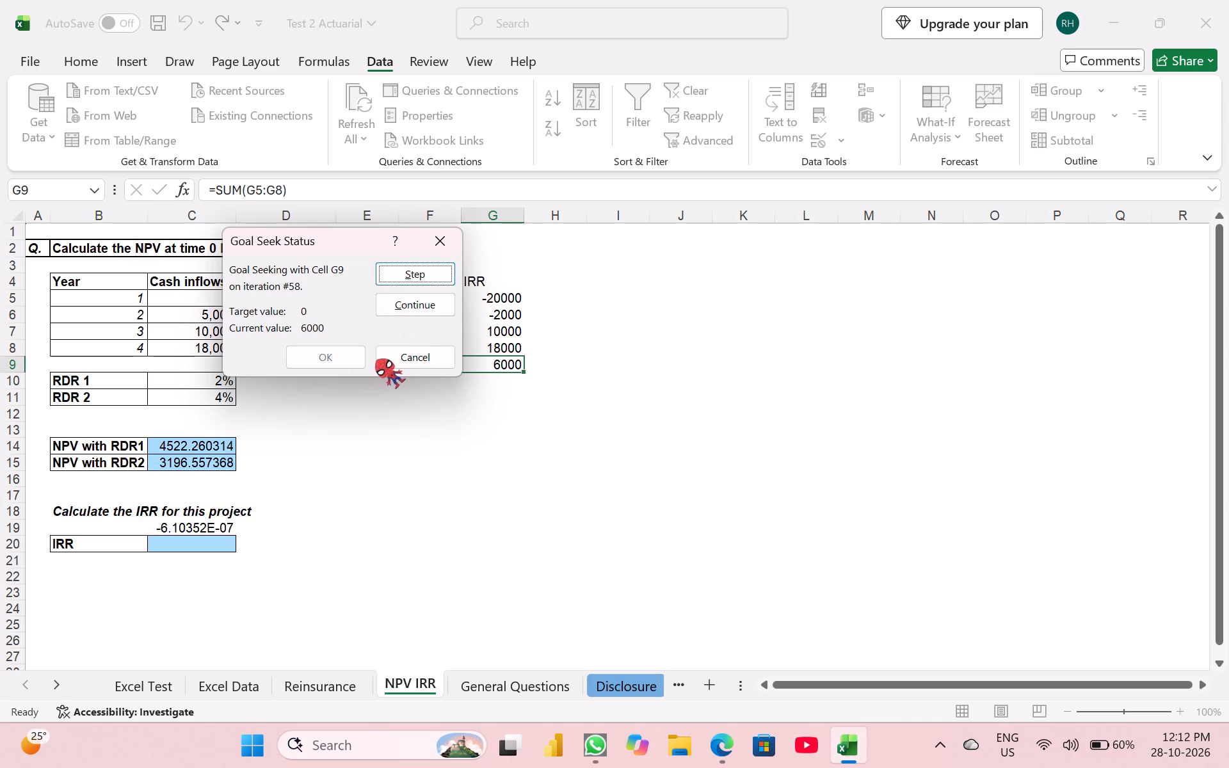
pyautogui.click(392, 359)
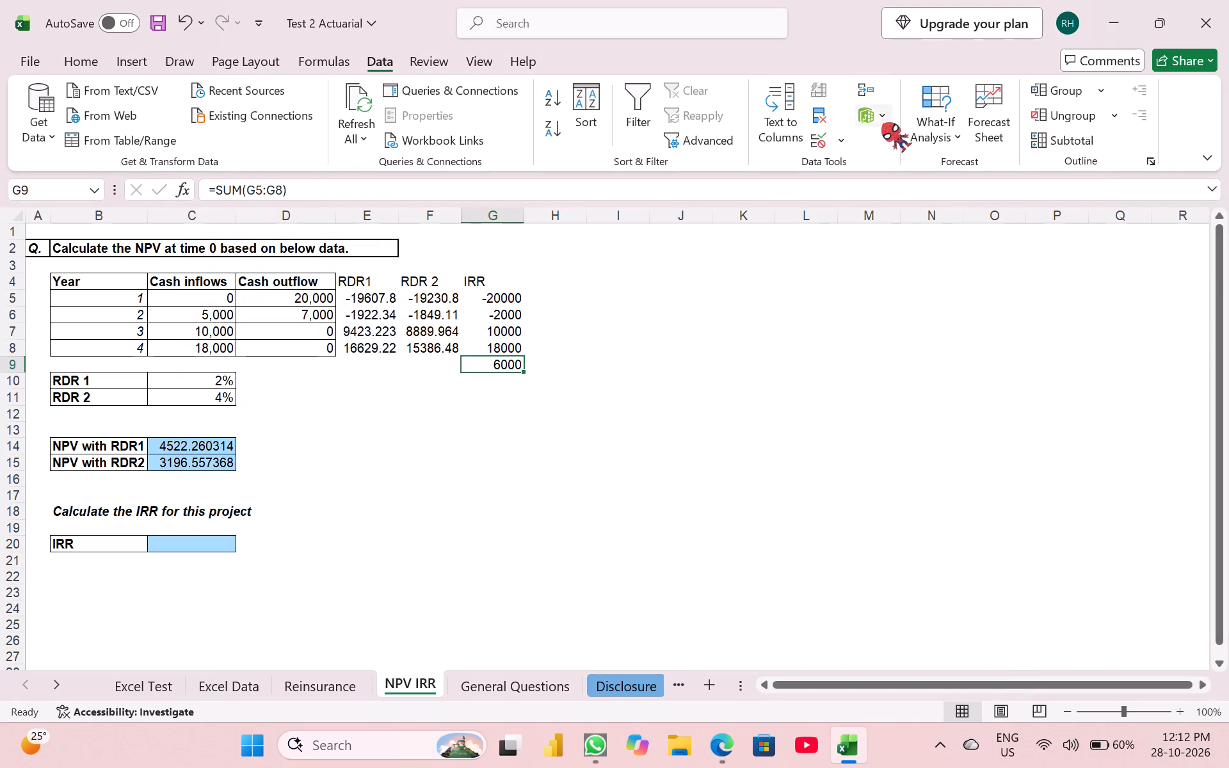
# Run Goal Seek to bring the IRR column's total in G9 to 0 by changing the IRR cell C20.
pyautogui.click(947, 108)
pyautogui.click(961, 182)
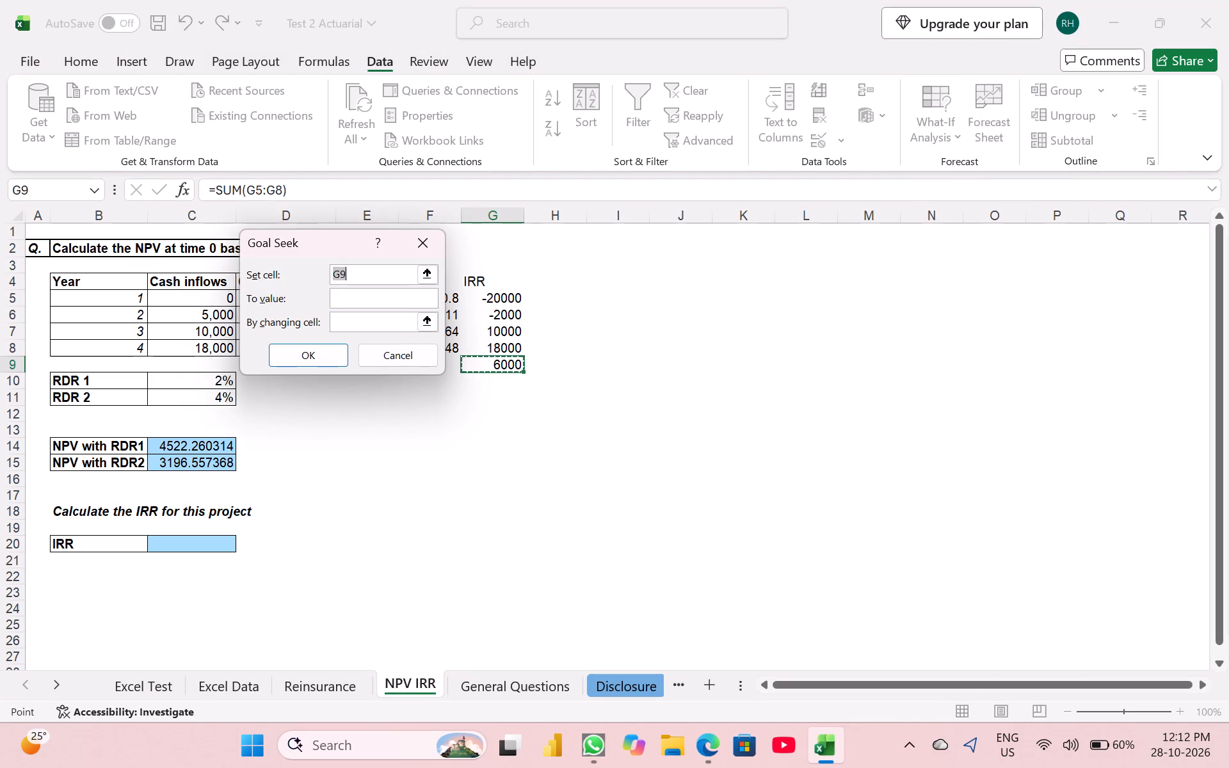
pyautogui.click(392, 297)
pyautogui.press('-')
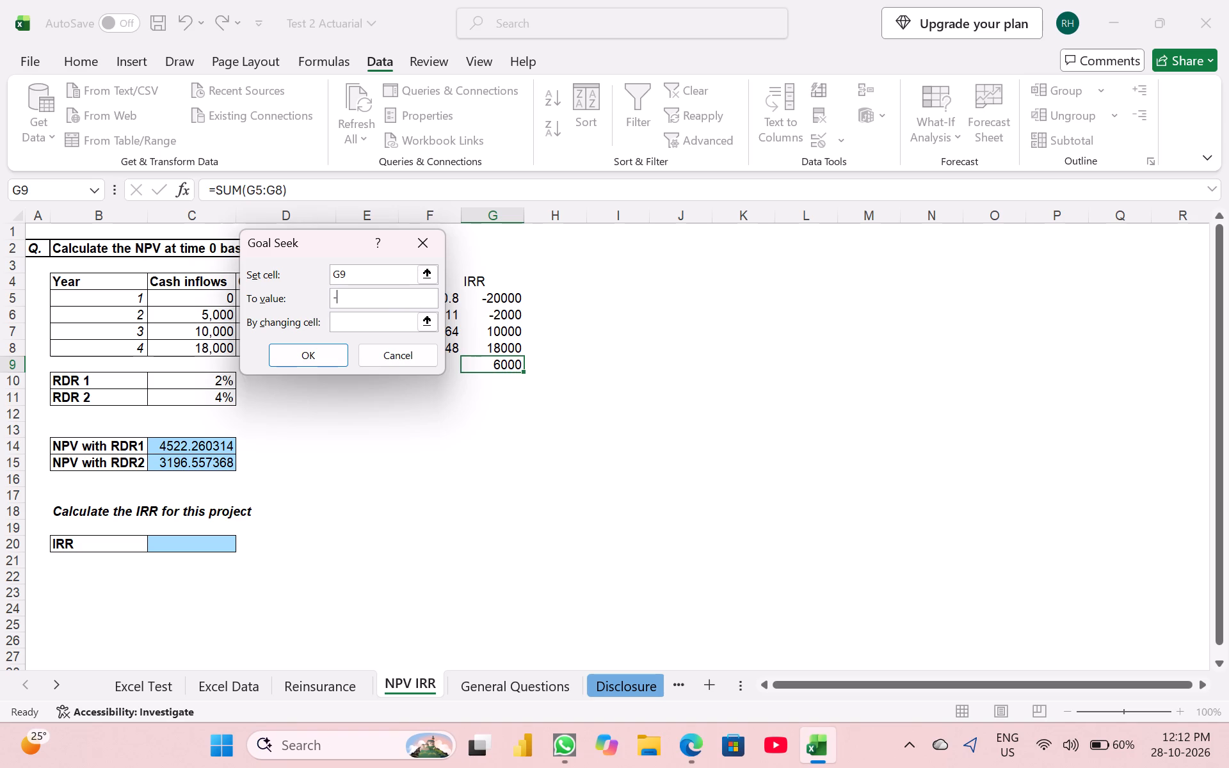
pyautogui.press('BackSpace')
pyautogui.press('0')
pyautogui.click(376, 328)
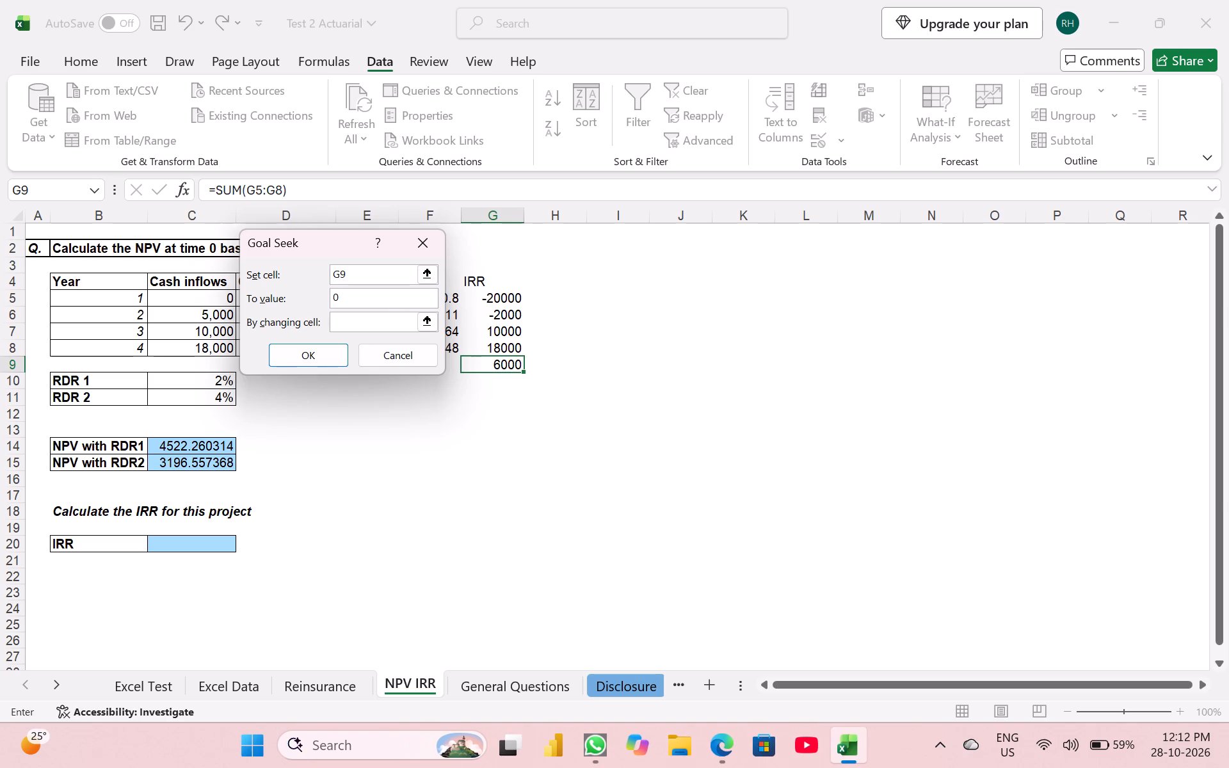
pyautogui.click(185, 544)
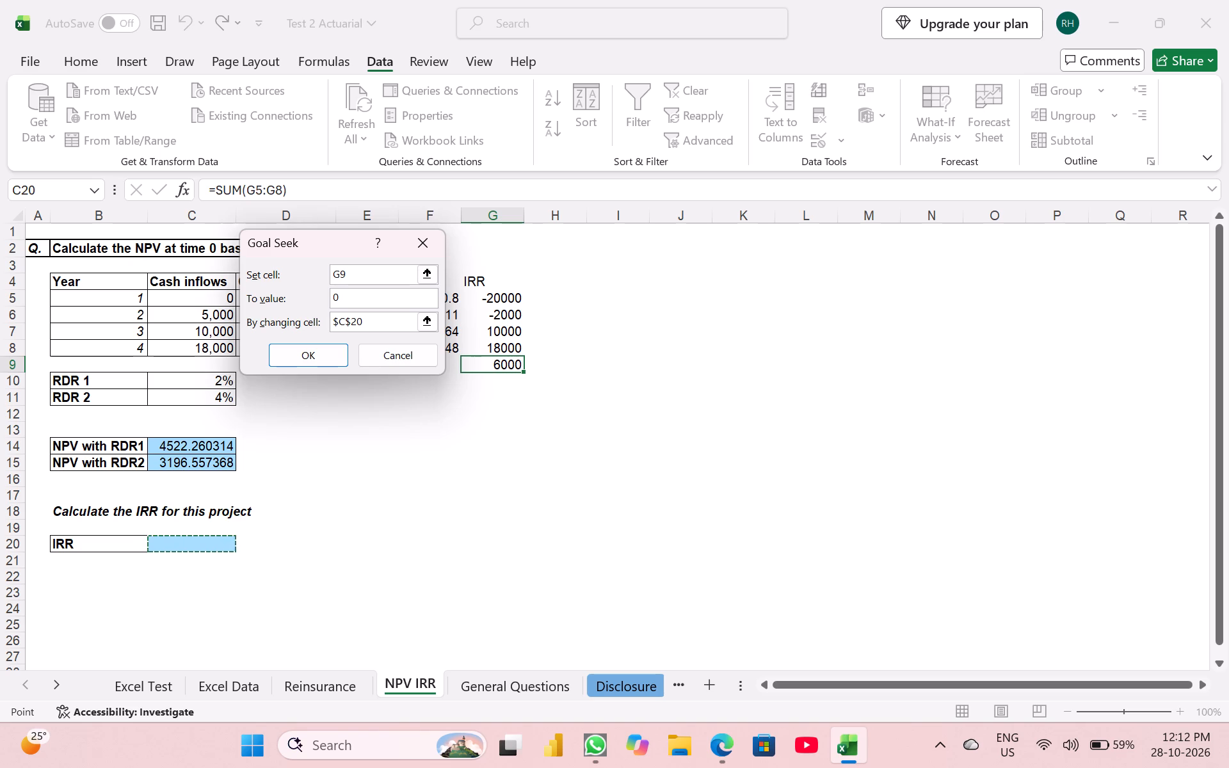
pyautogui.click(317, 348)
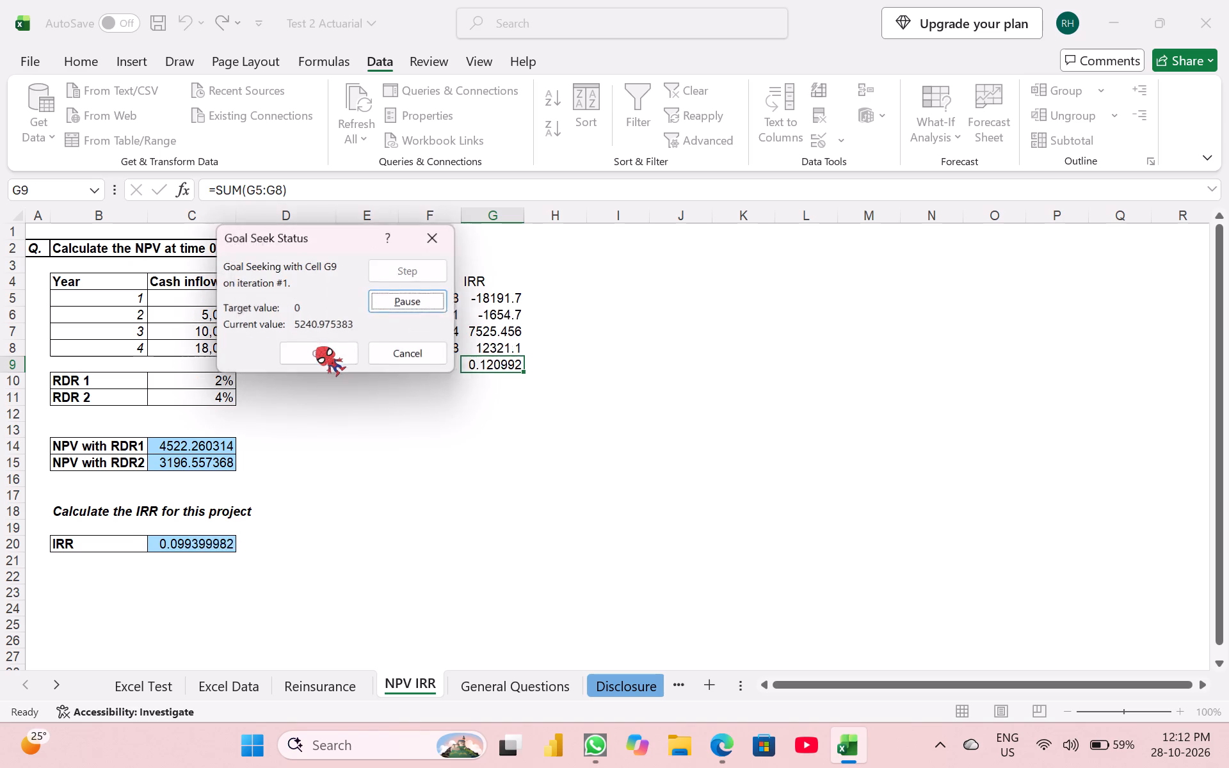
pyautogui.click(317, 348)
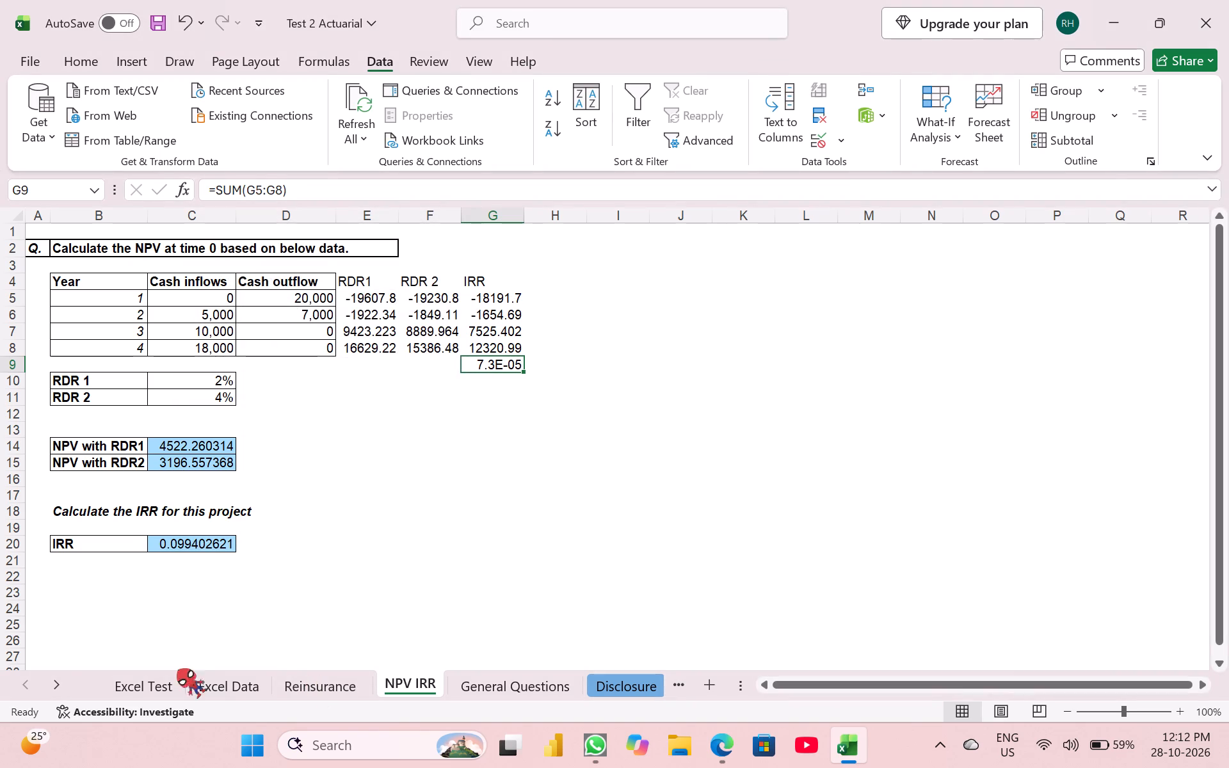
# View the Excel Data sheet and go to the Excel Test sheet with the product price questions.
pyautogui.click(202, 685)
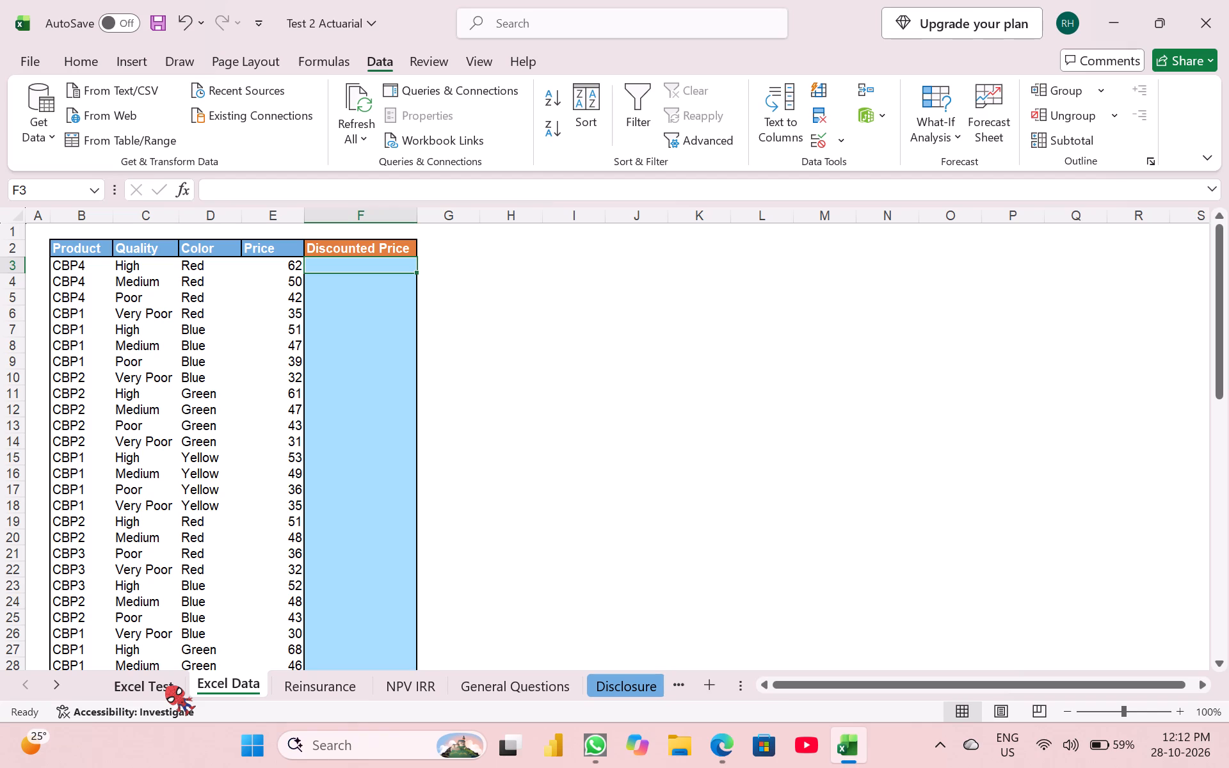
pyautogui.click(130, 679)
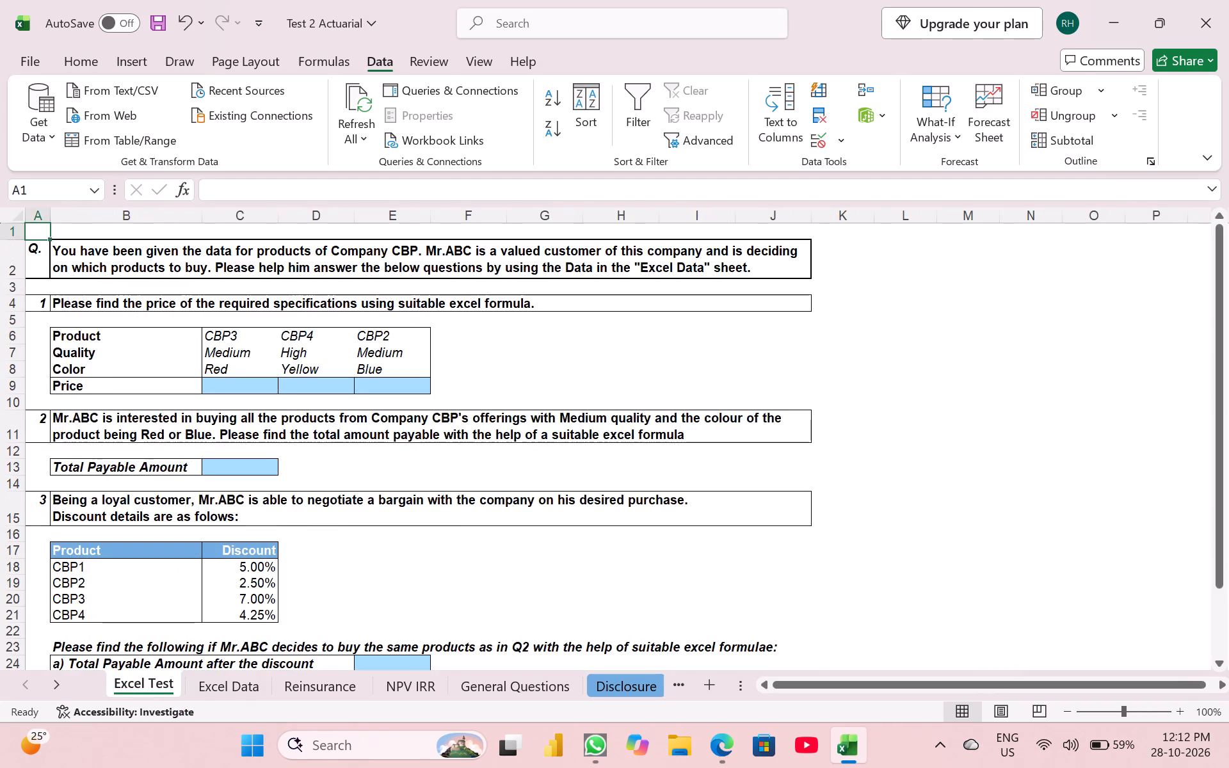
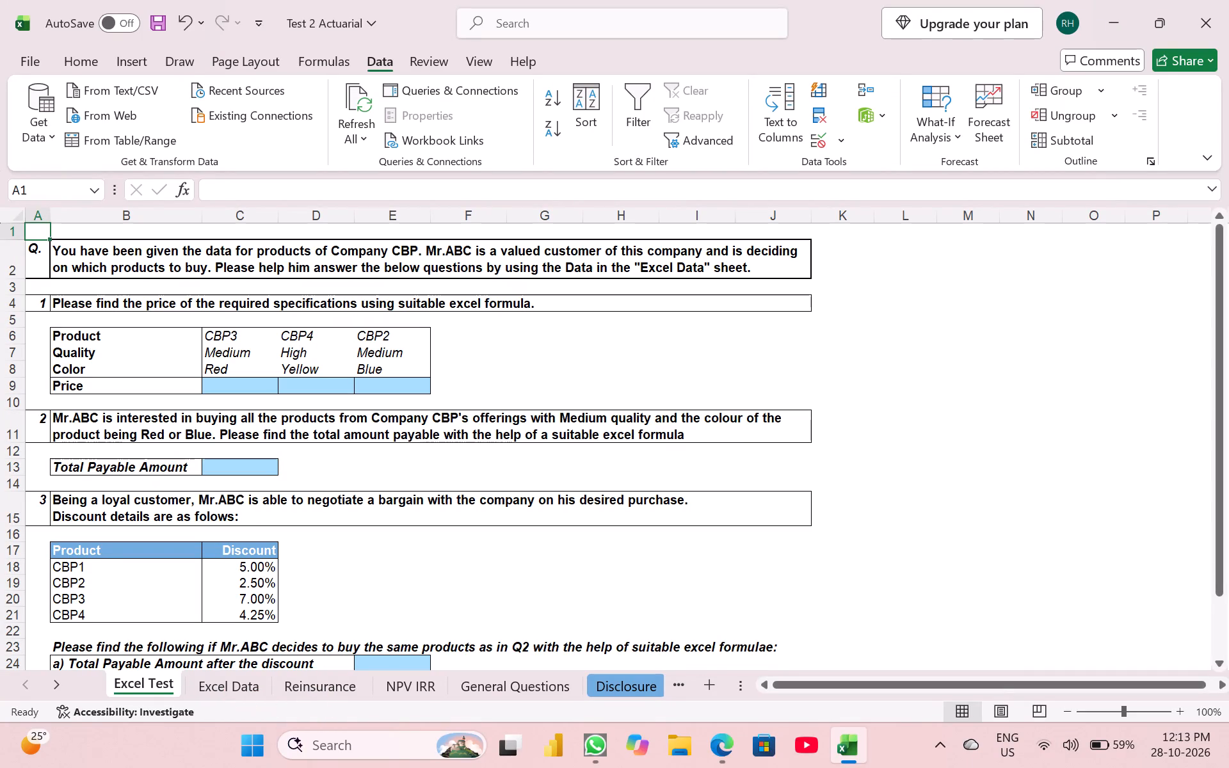
# Examine the Excel Data product table and read the Excel Test sheet's pricing and discount questions through row 27.
pyautogui.click(247, 686)
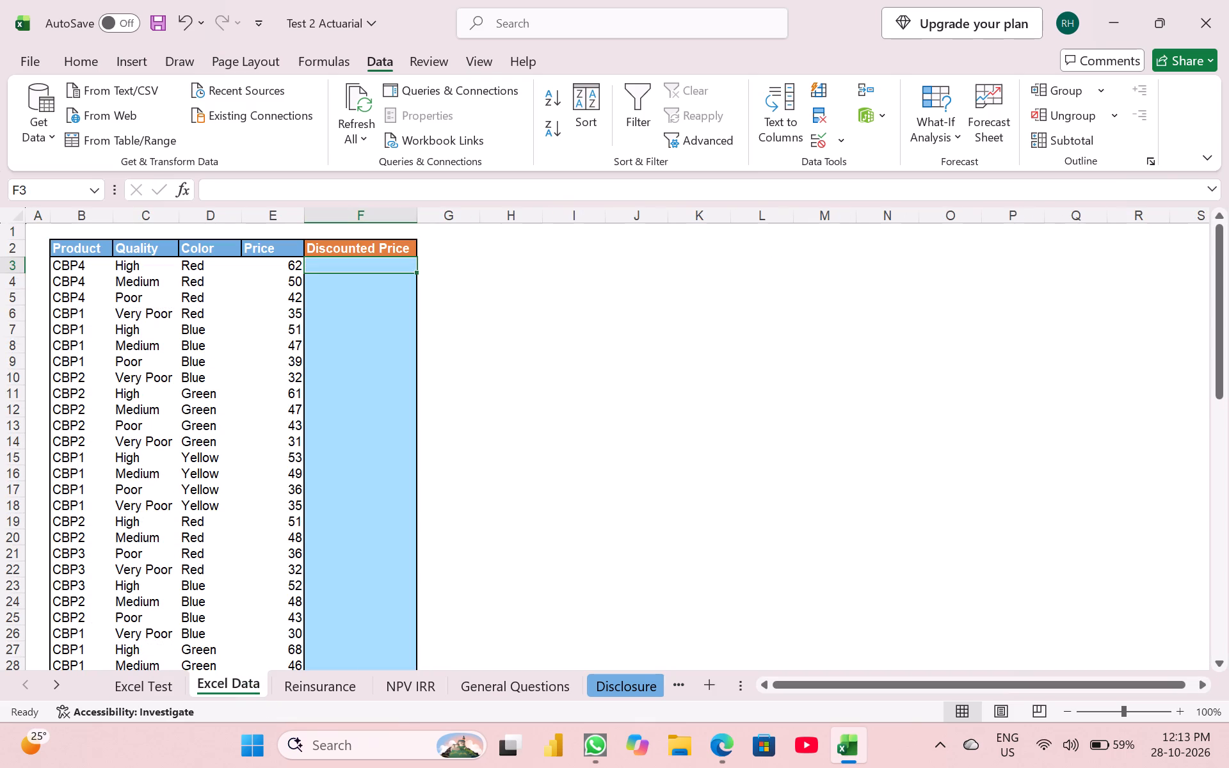
pyautogui.click(453, 257)
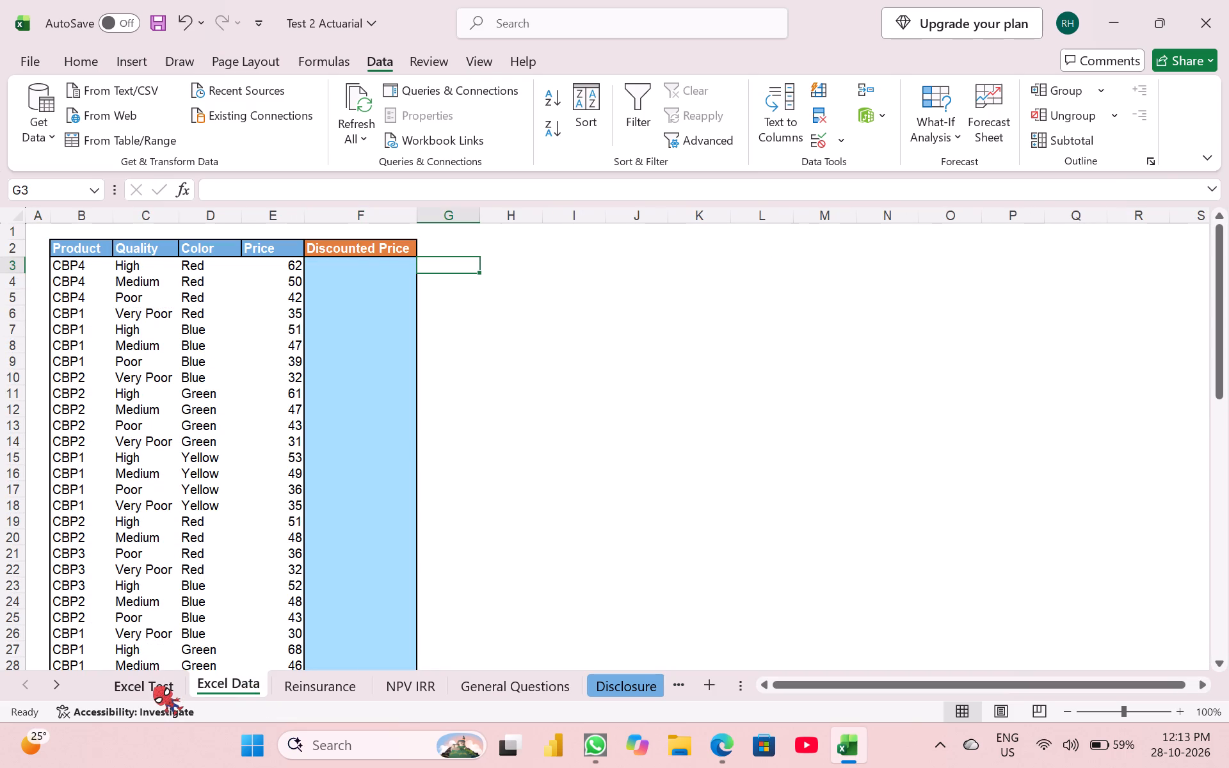
pyautogui.click(155, 688)
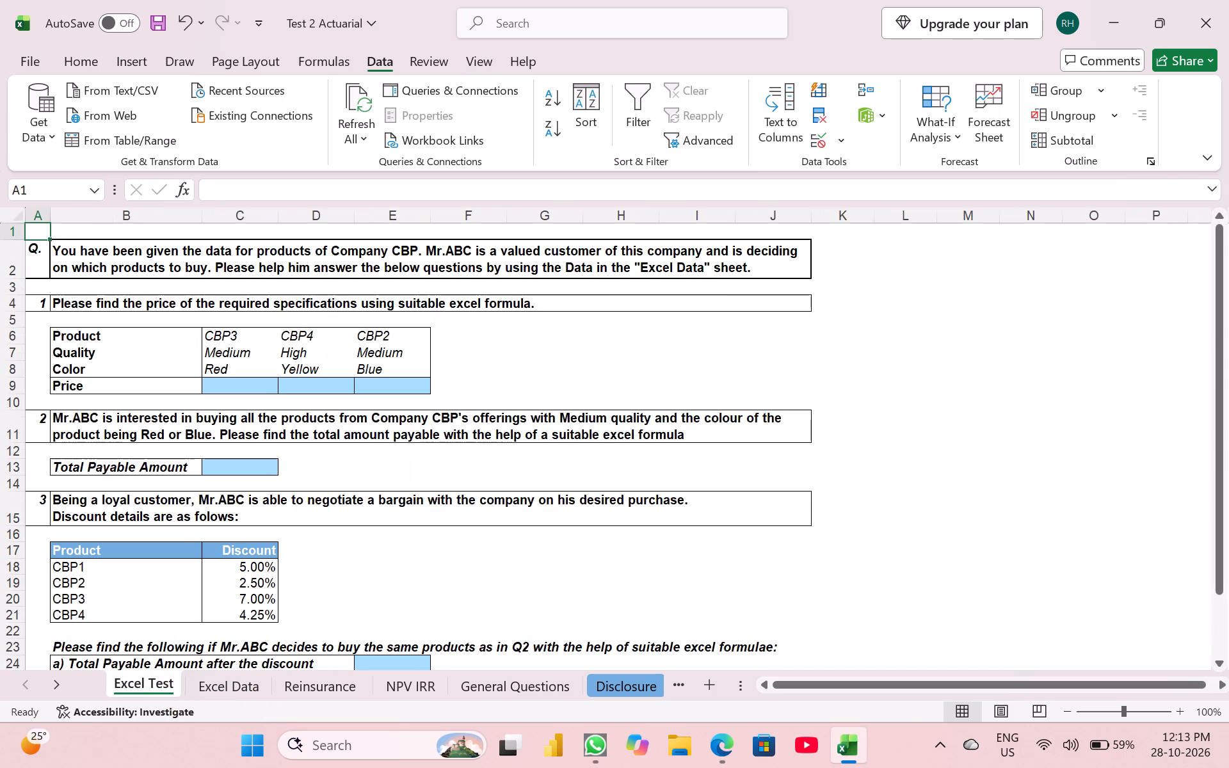
pyautogui.scroll(-1, 315, 625)
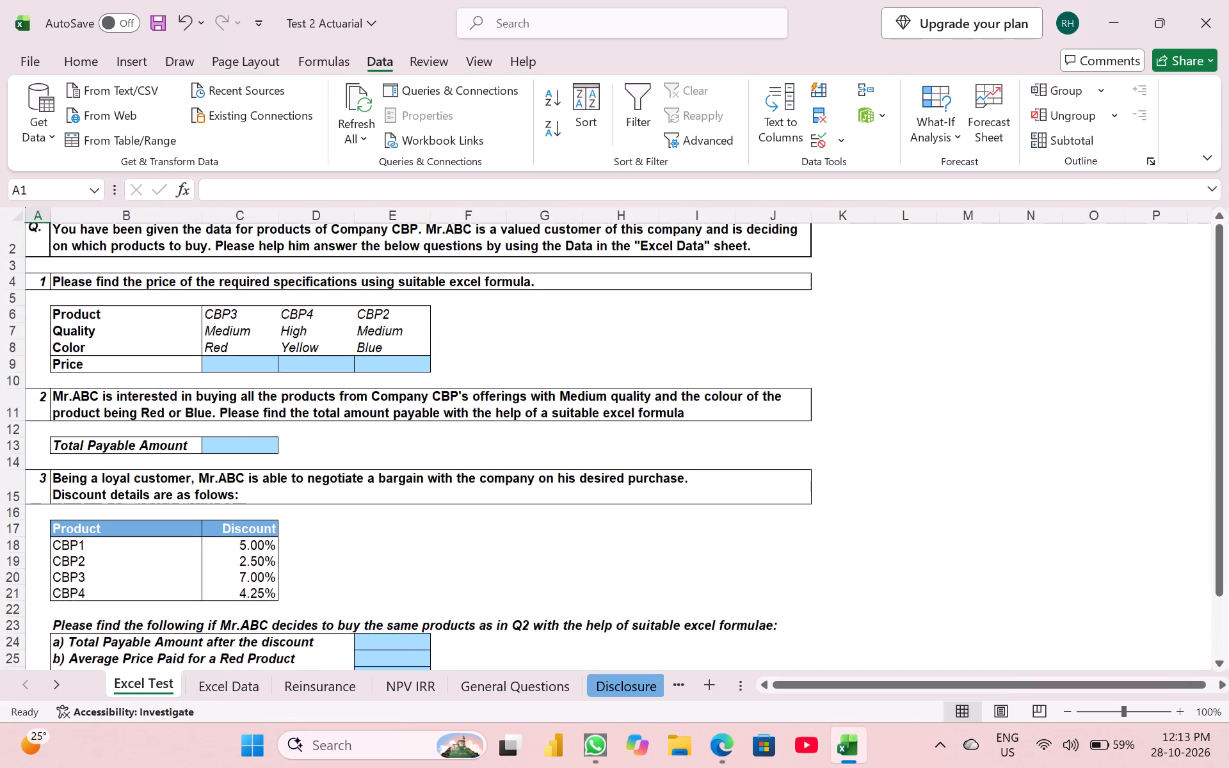
pyautogui.scroll(-2, 315, 625)
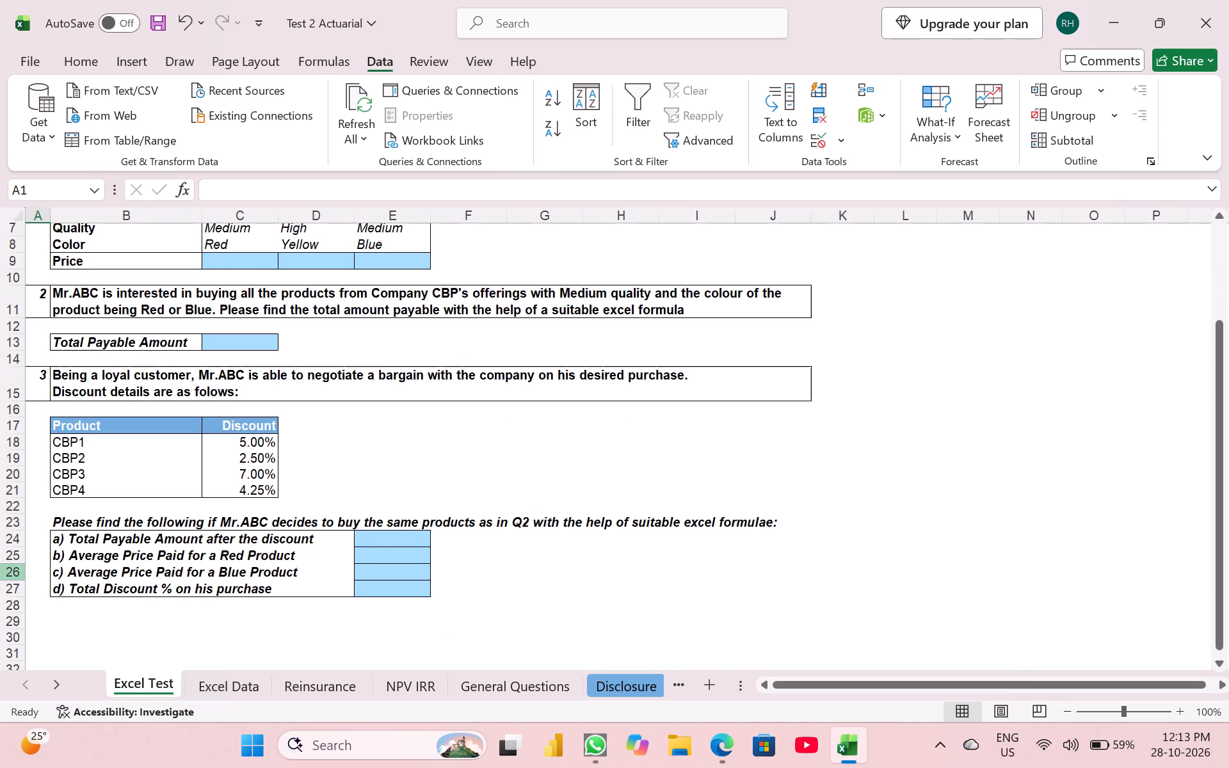
pyautogui.scroll(2, 356, 581)
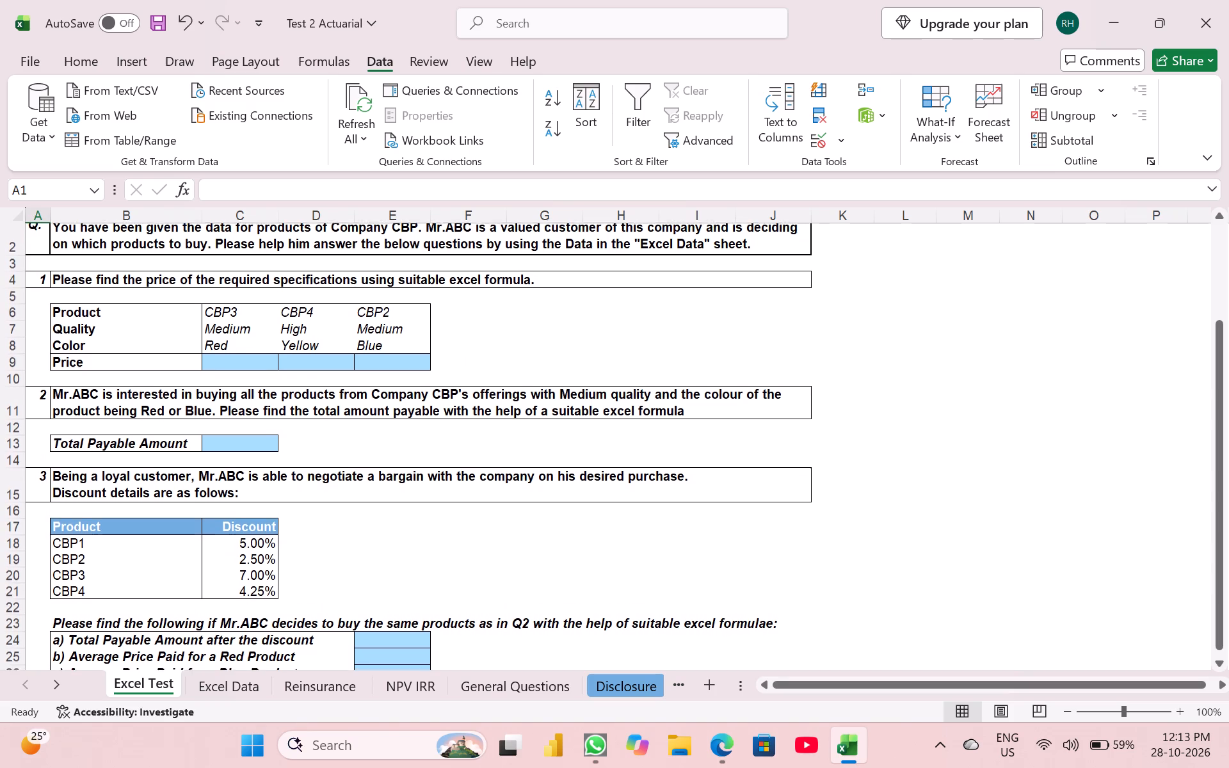
pyautogui.scroll(1, 356, 581)
# Go to the Excel Data sheet and select F3, the first cell of the Discounted Price column.
pyautogui.click(248, 671)
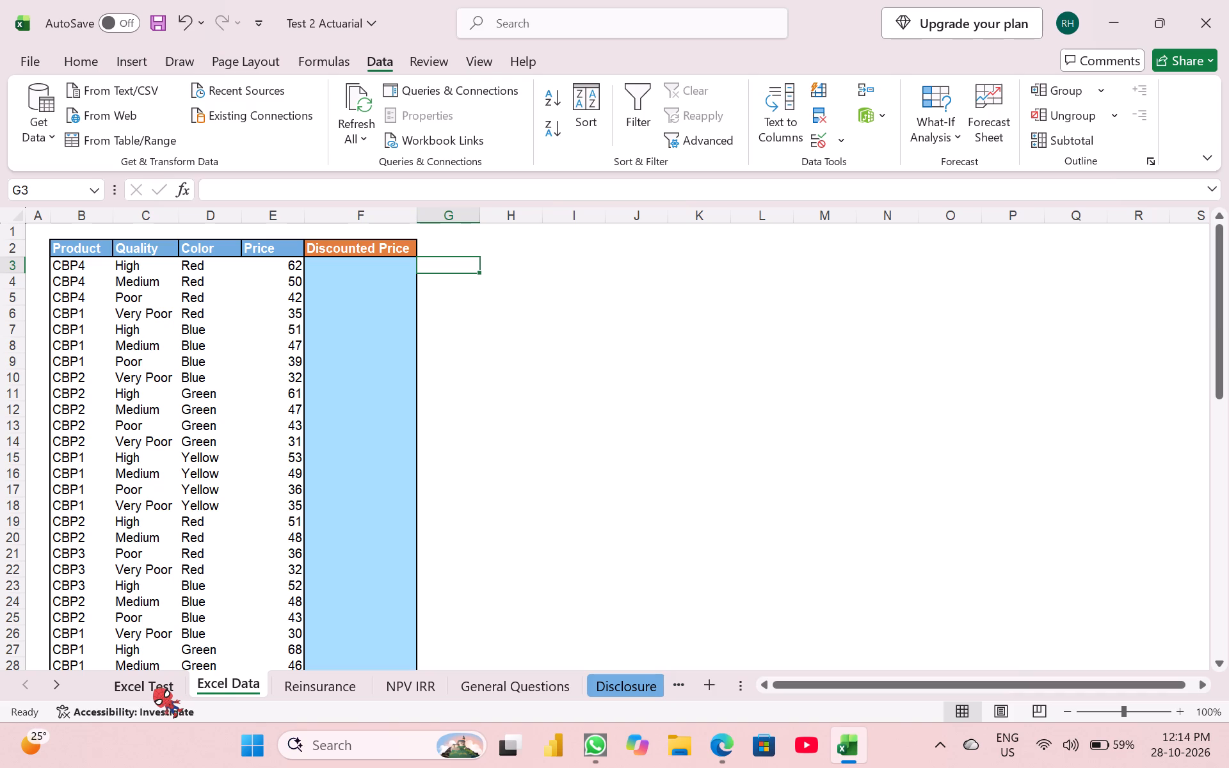
pyautogui.press('Left')
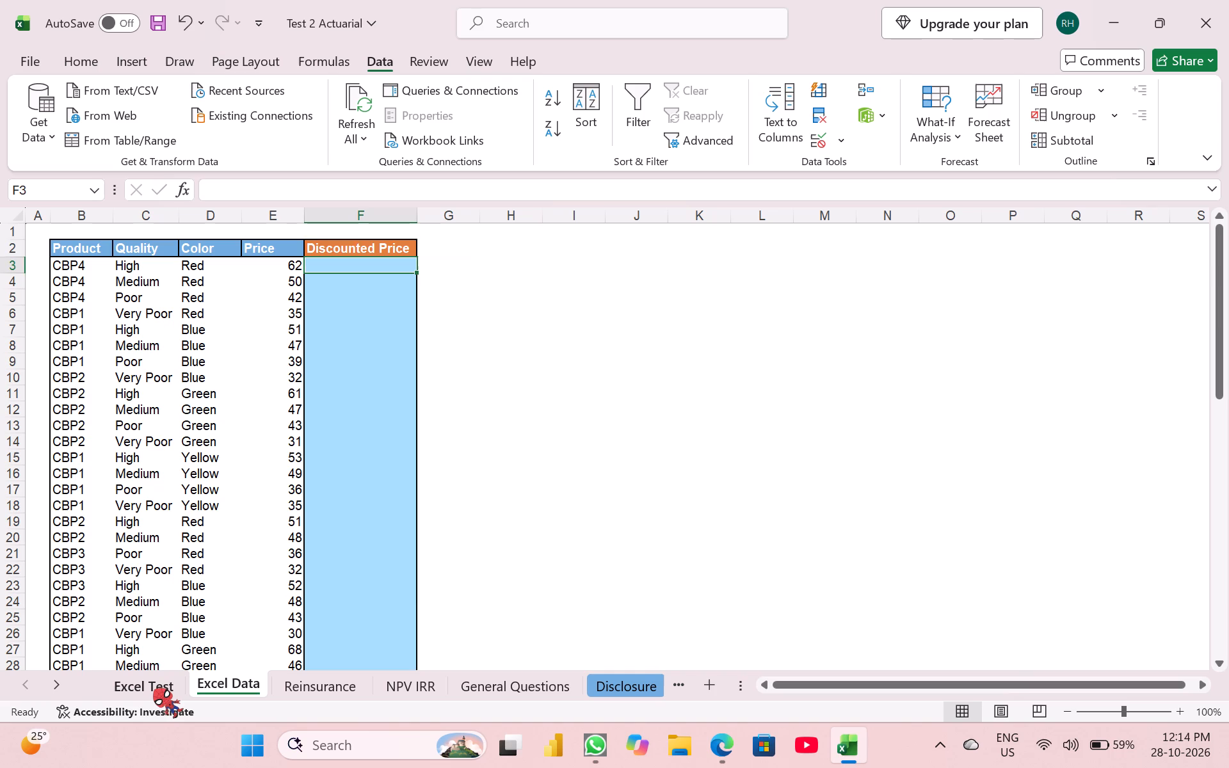
pyautogui.press('Up')
pyautogui.press('Down')
pyautogui.press('Right')
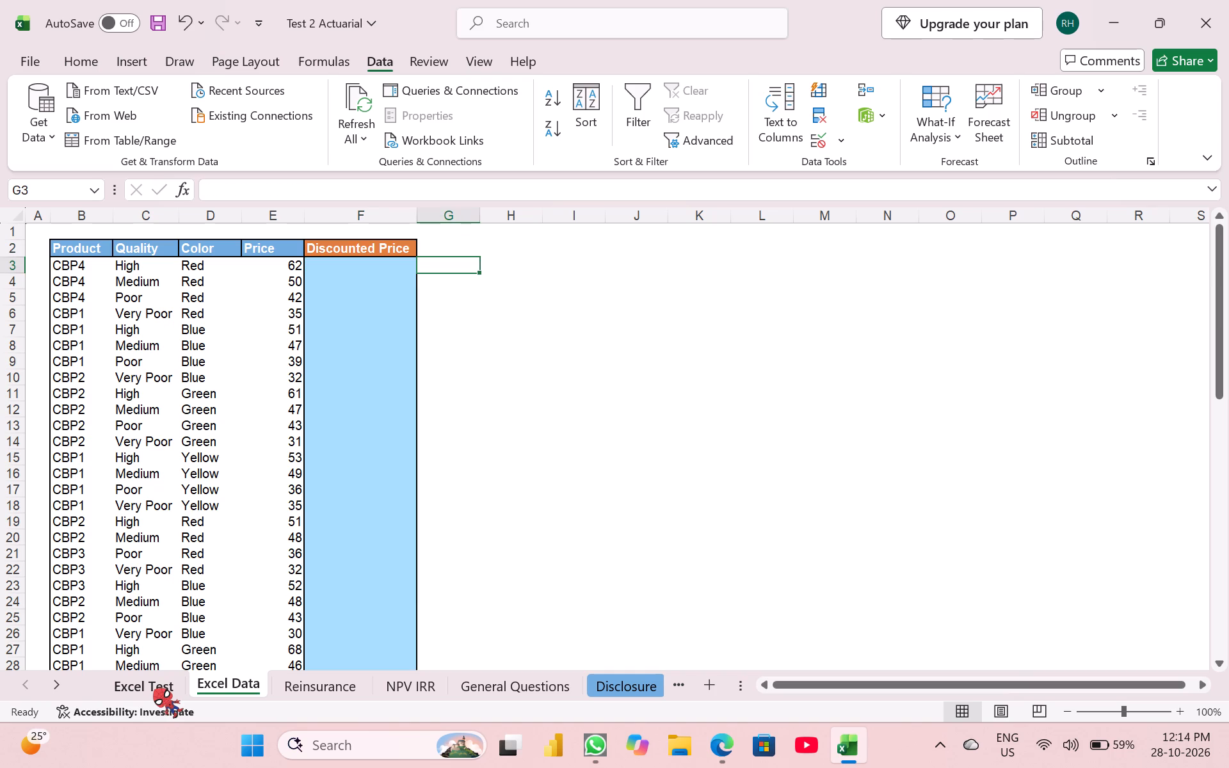
pyautogui.press('Up')
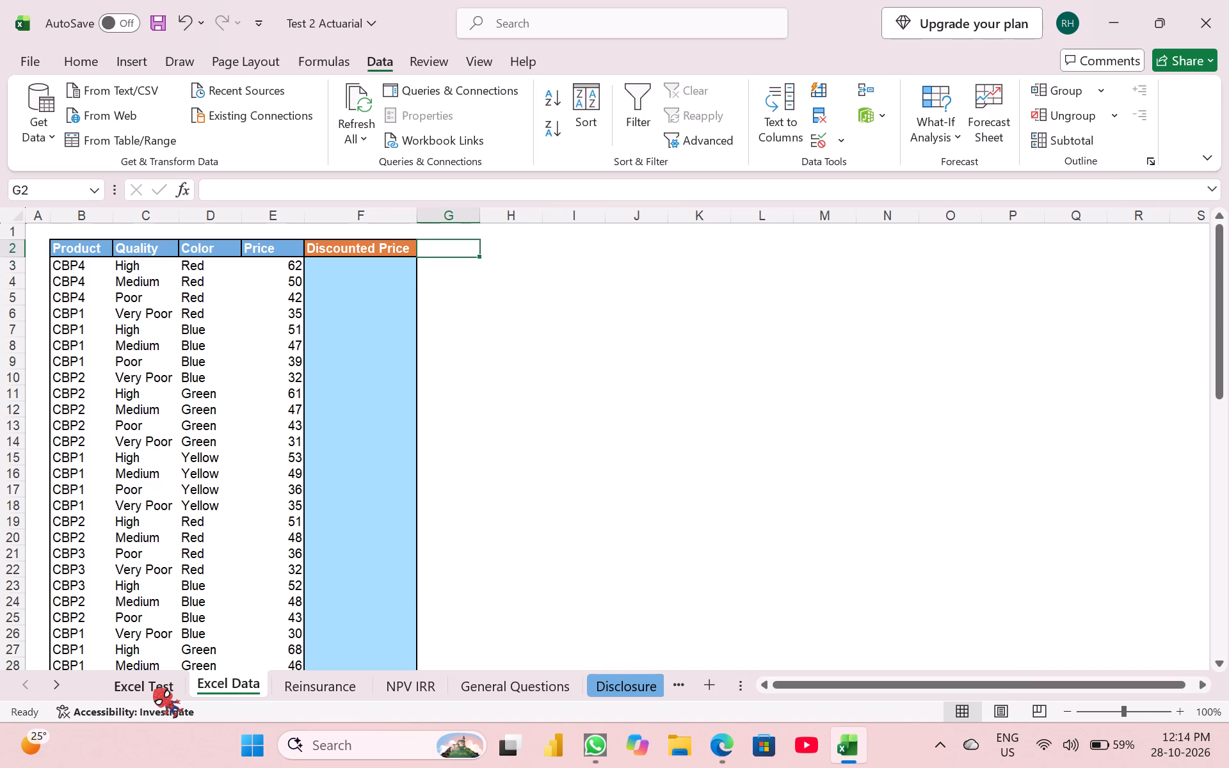
pyautogui.press('Down')
pyautogui.press('Left')
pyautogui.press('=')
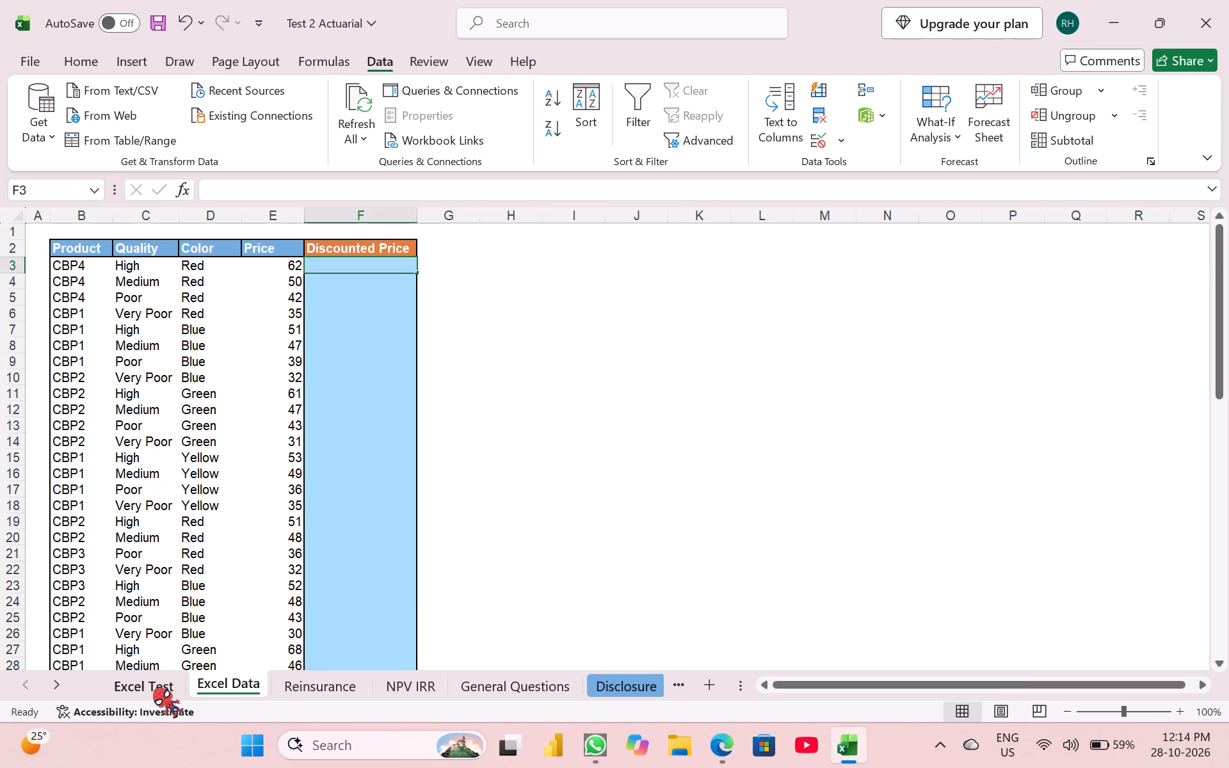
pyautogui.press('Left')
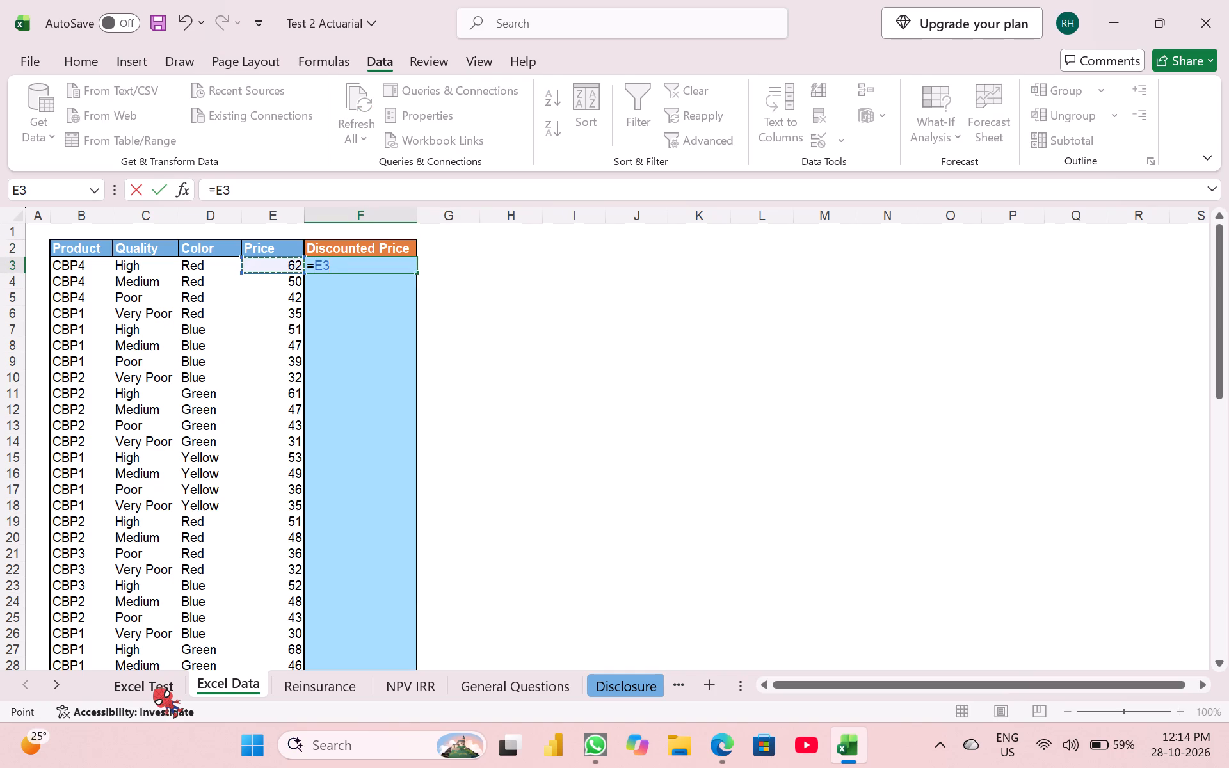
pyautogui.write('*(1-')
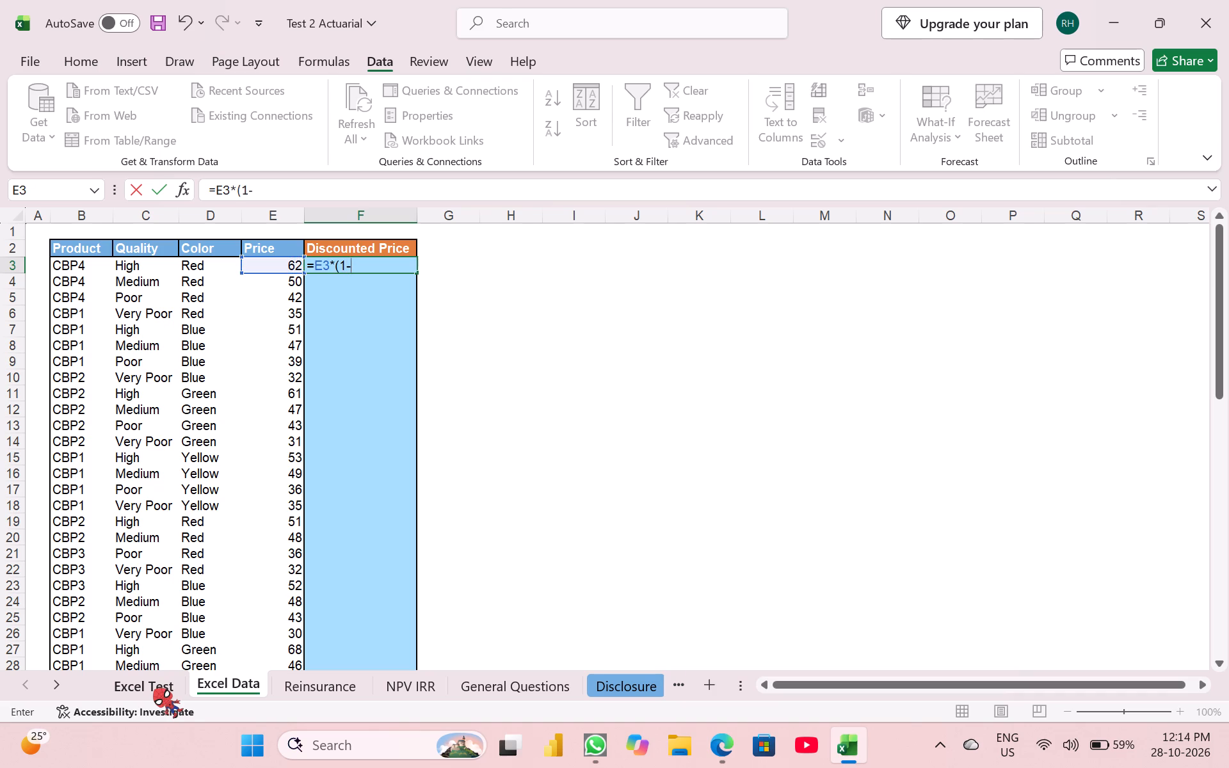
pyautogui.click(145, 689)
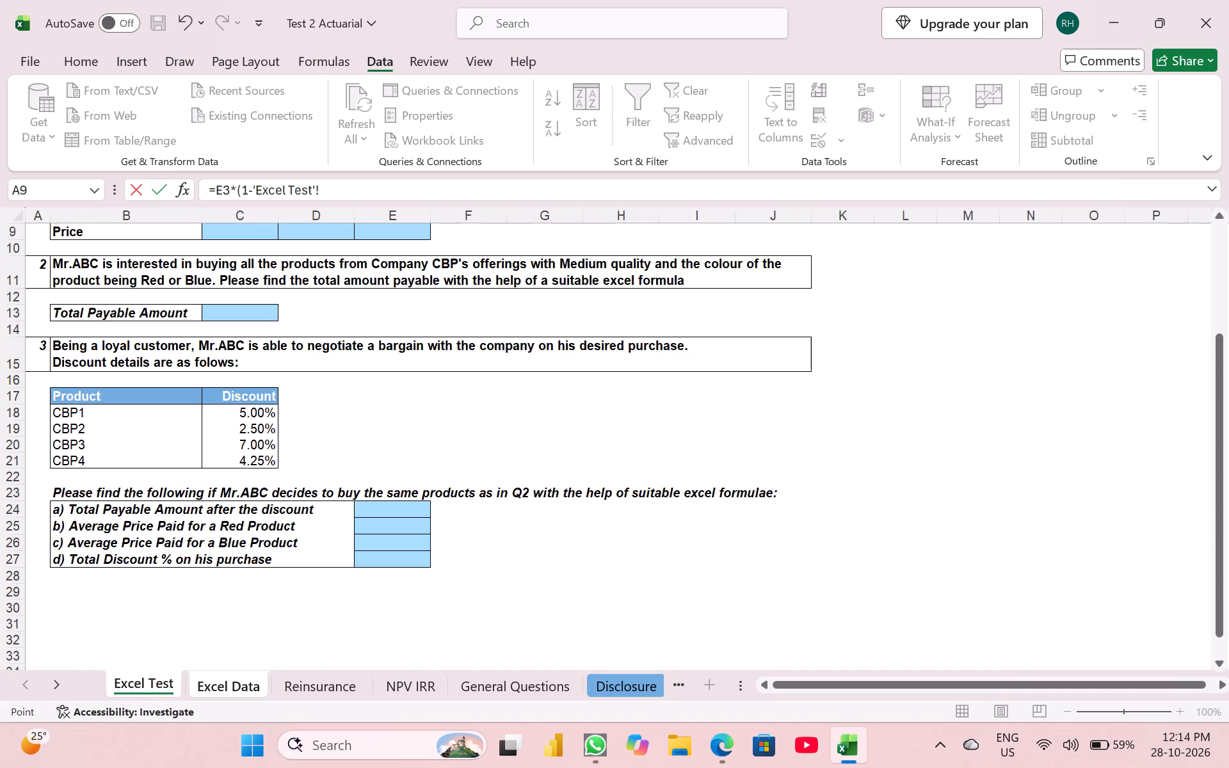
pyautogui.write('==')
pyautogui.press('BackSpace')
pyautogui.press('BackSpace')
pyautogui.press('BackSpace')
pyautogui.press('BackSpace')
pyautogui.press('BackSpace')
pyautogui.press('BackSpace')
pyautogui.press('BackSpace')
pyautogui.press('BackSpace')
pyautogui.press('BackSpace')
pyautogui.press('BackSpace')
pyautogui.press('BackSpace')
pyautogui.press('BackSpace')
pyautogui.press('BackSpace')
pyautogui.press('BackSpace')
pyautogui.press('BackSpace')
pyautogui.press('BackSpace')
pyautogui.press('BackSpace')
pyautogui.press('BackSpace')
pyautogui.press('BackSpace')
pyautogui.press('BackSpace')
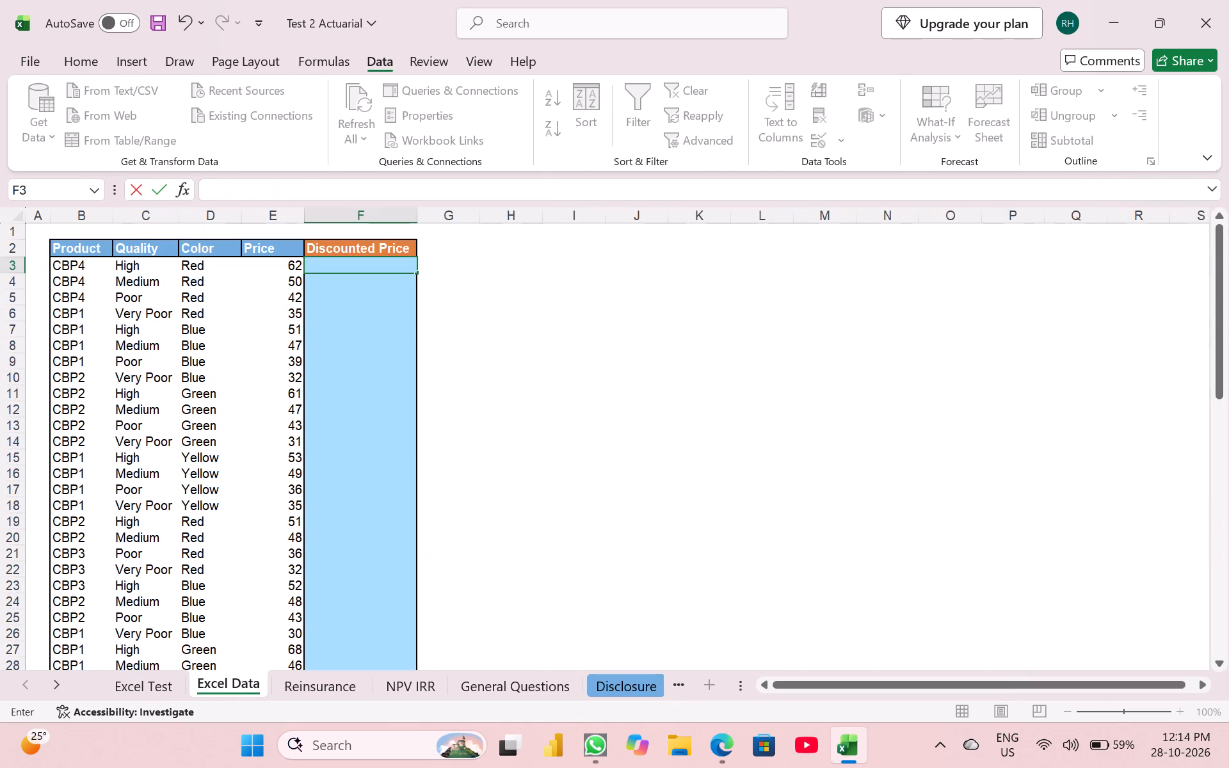
# In F3, multiply price E3 by a VLOOKUP of product B3 in Excel Test's $B$18:$C$21, leaving the column index blank and using FALSE.
pyautogui.press('=')
pyautogui.press('Left')
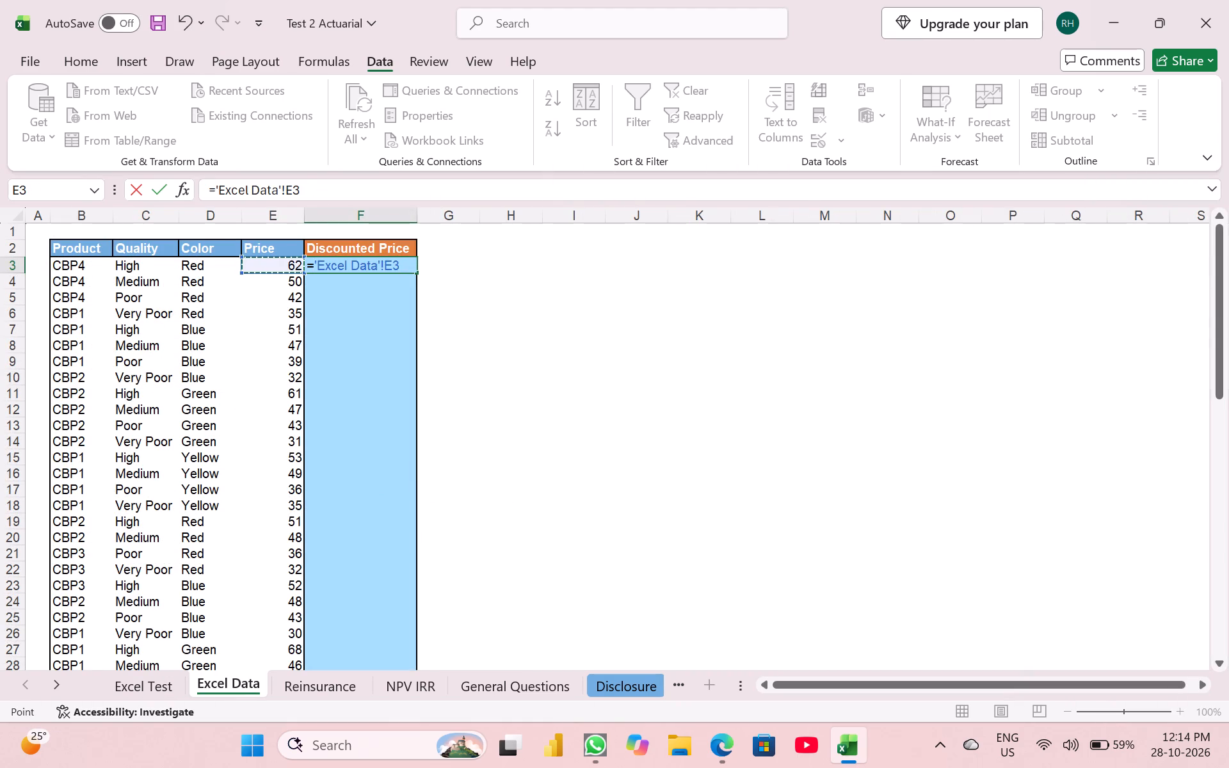
pyautogui.hotkey('shift', '*')
pyautogui.press('v')
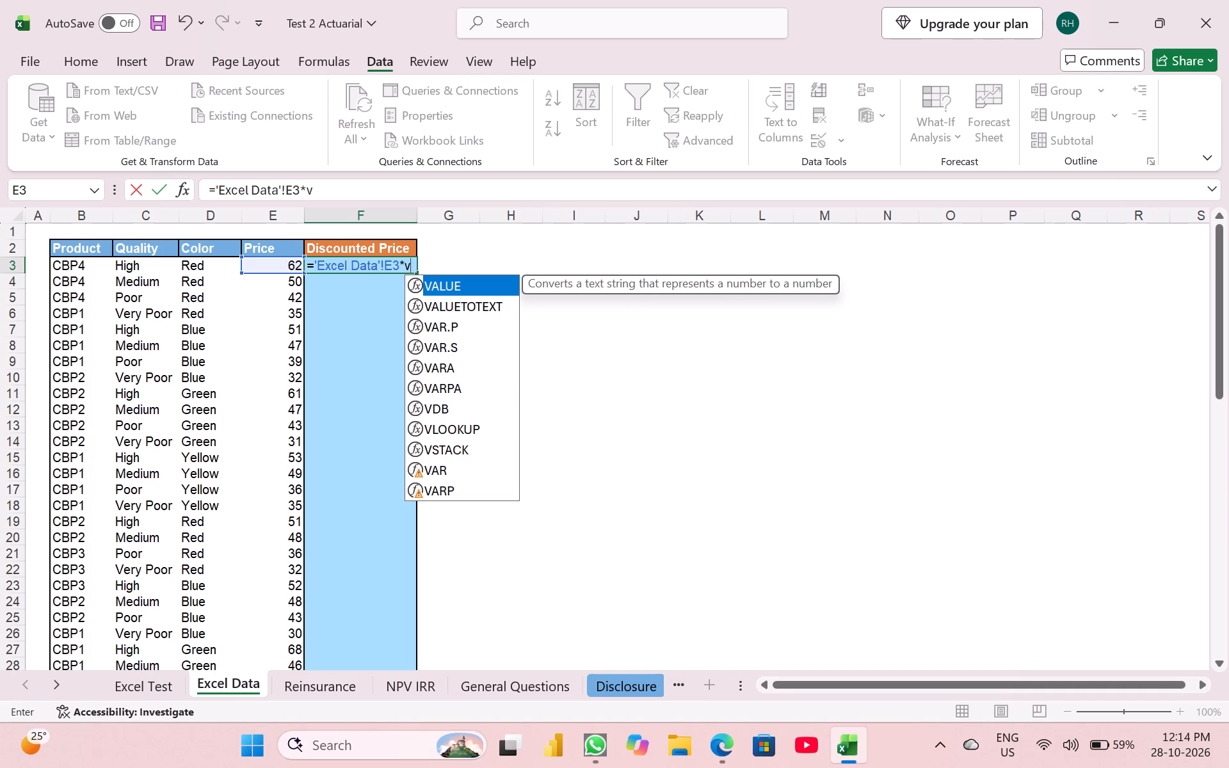
pyautogui.press('l')
pyautogui.press('Tab')
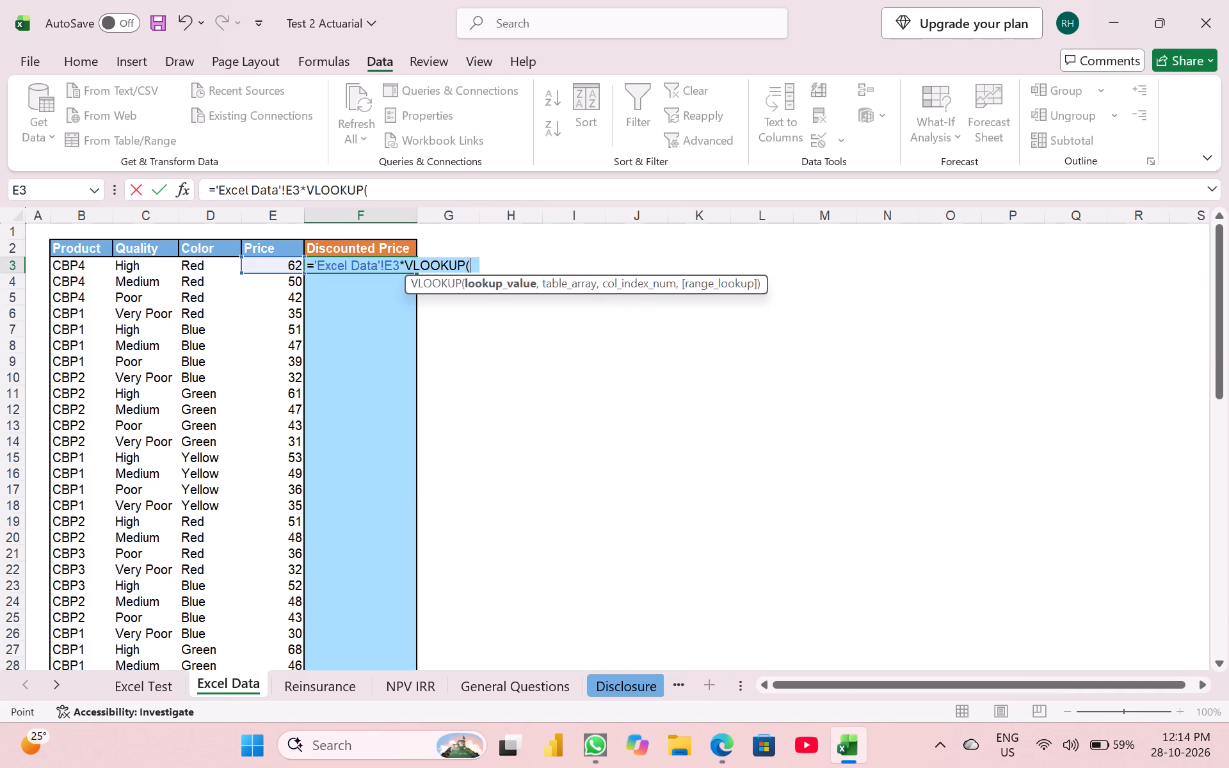
pyautogui.press('Left')
pyautogui.press('Left')
pyautogui.press('Left')
pyautogui.press('Left')
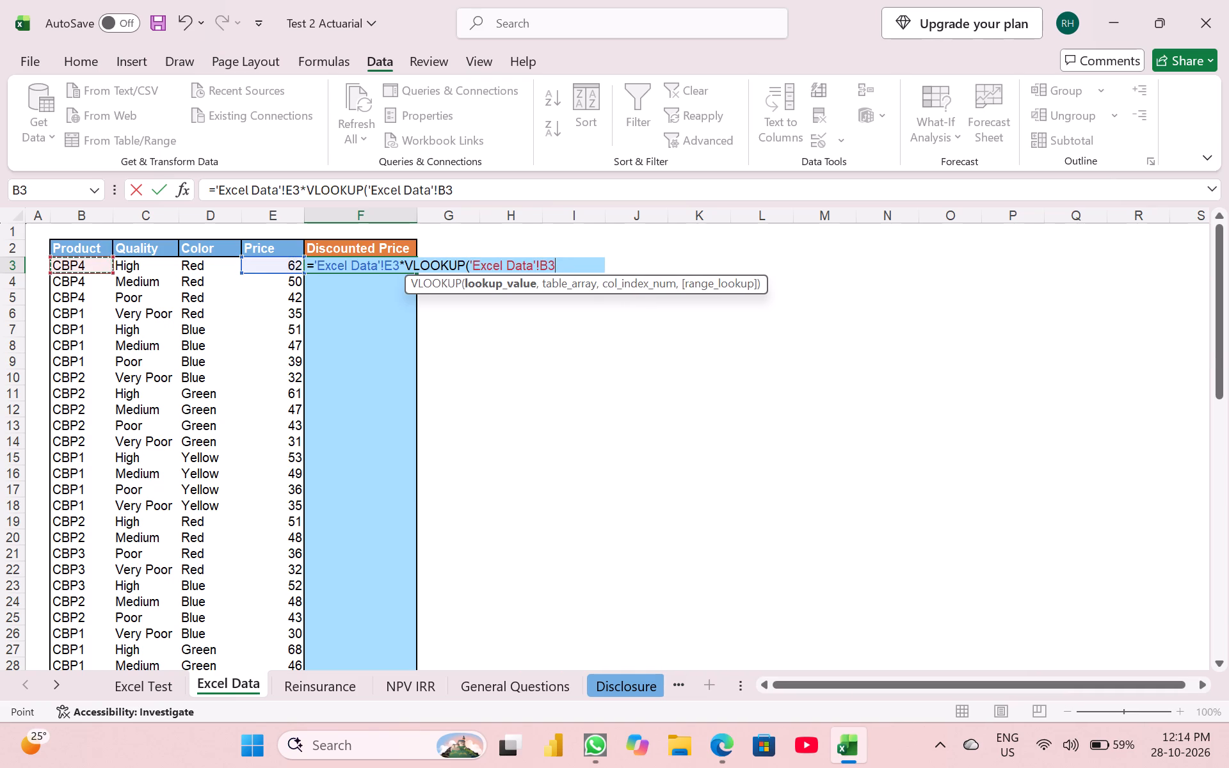
pyautogui.press(',')
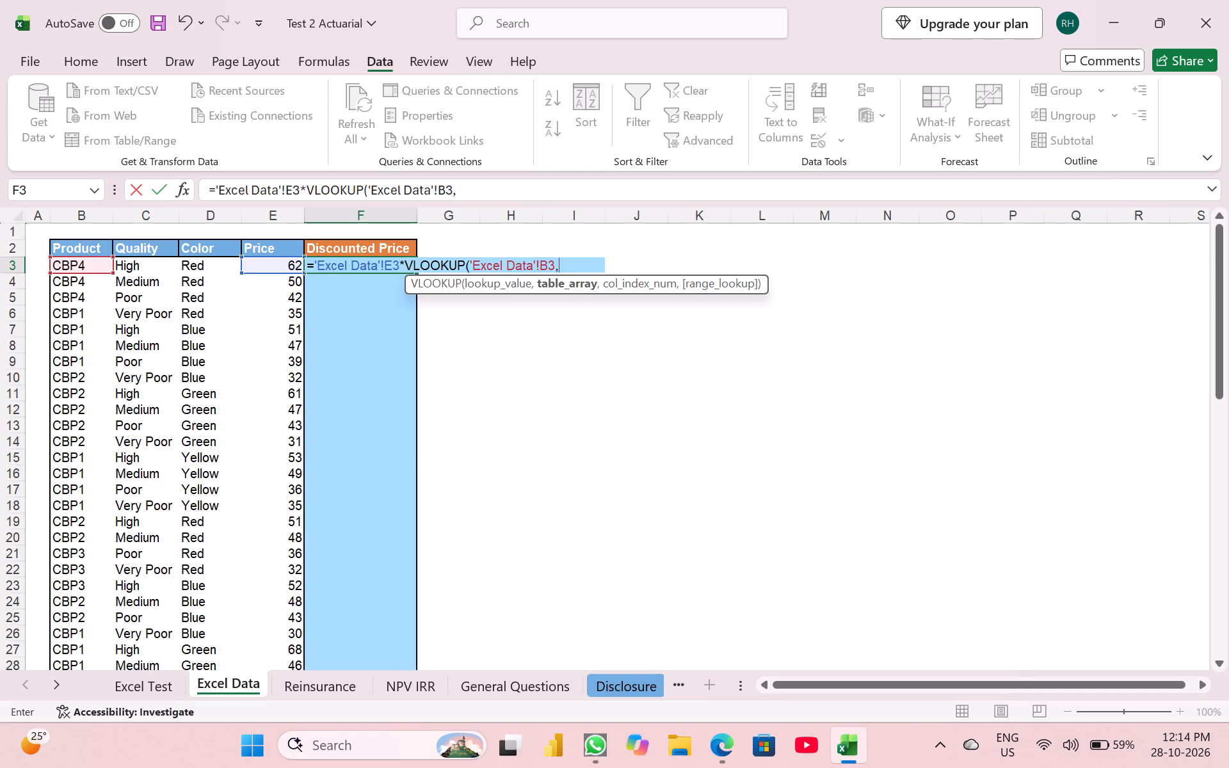
pyautogui.click(152, 684)
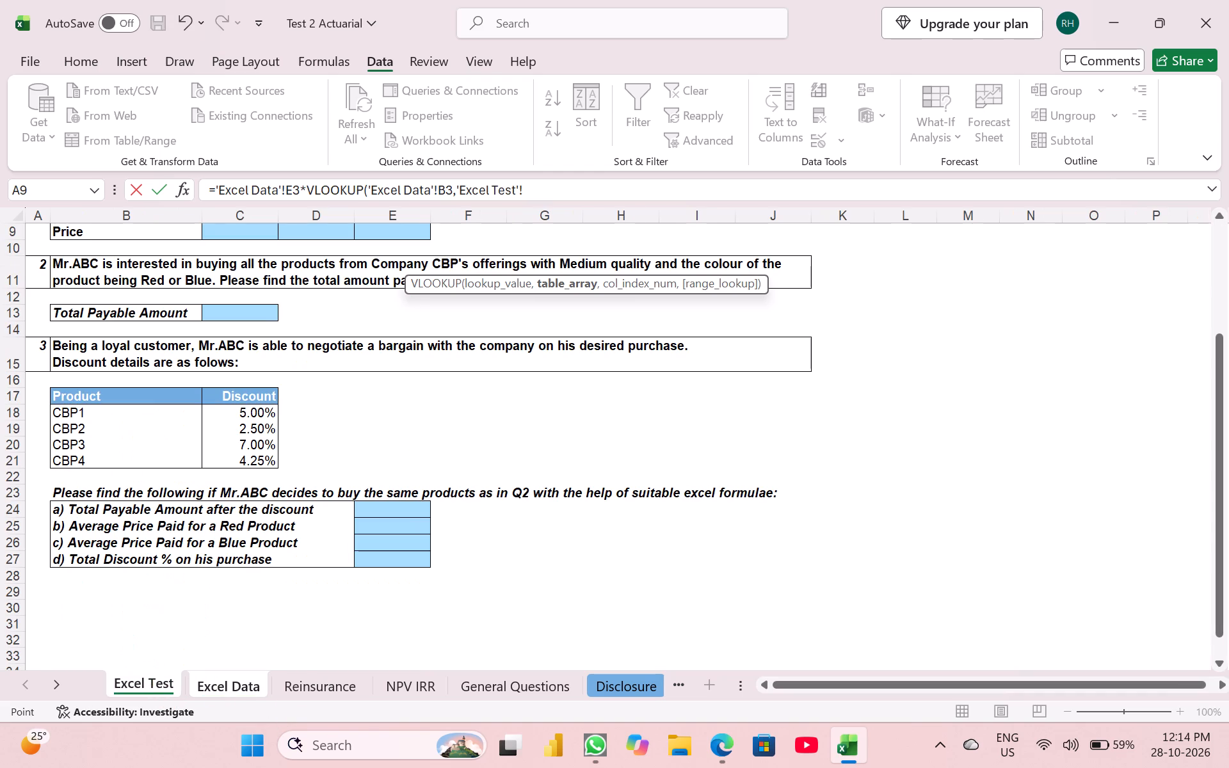
pyautogui.moveTo(77, 406); pyautogui.dragTo(268, 460)
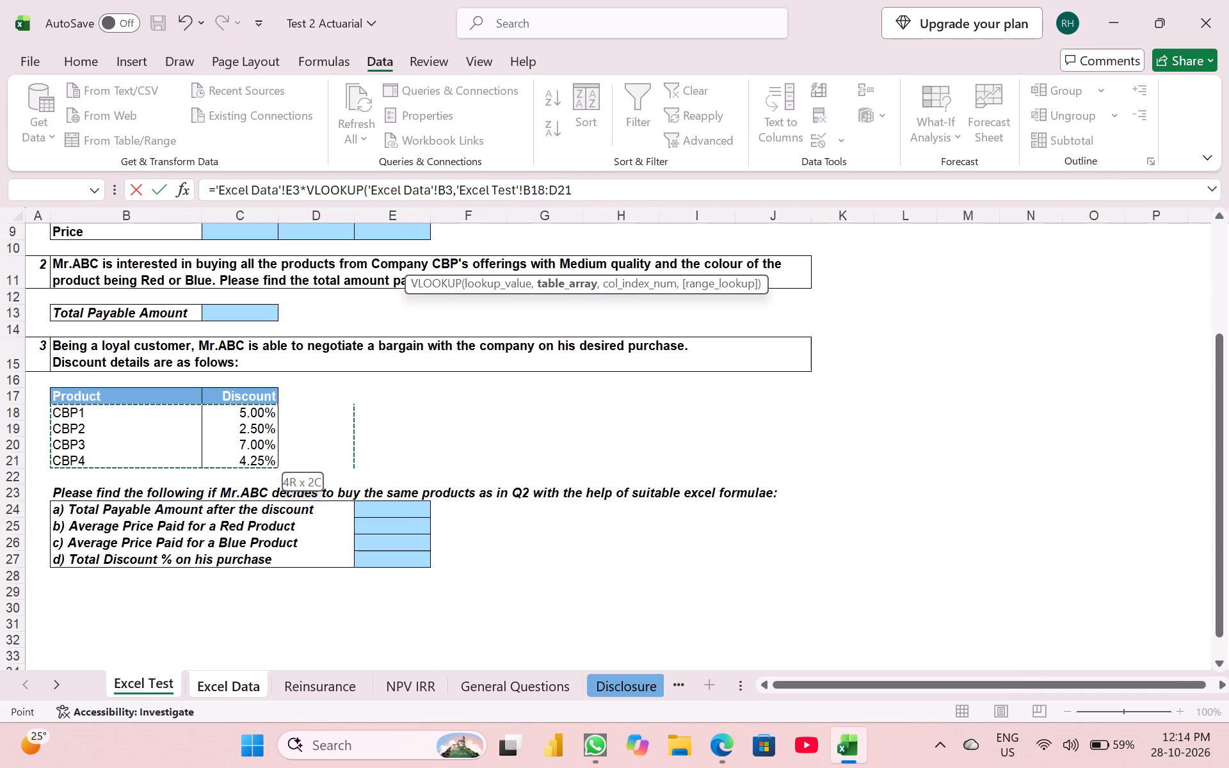
pyautogui.moveTo(268, 460); pyautogui.dragTo(262, 461)
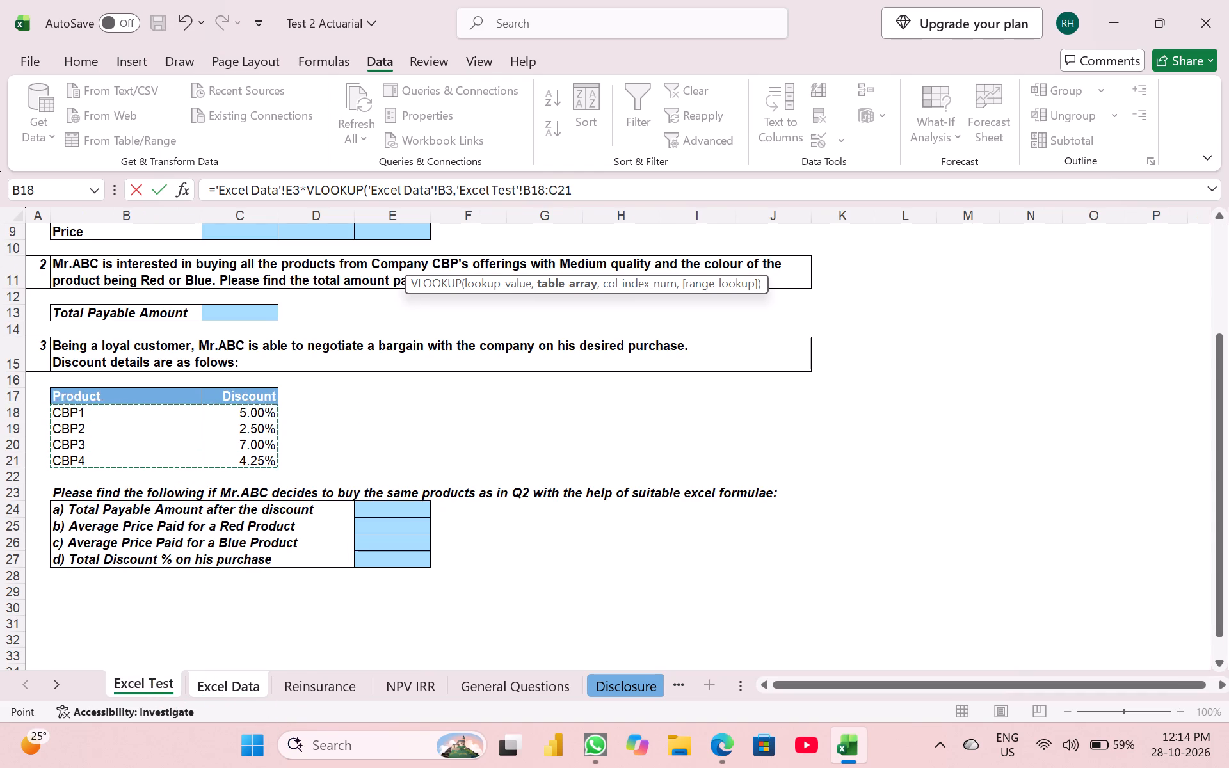
pyautogui.press('F4')
pyautogui.press(',')
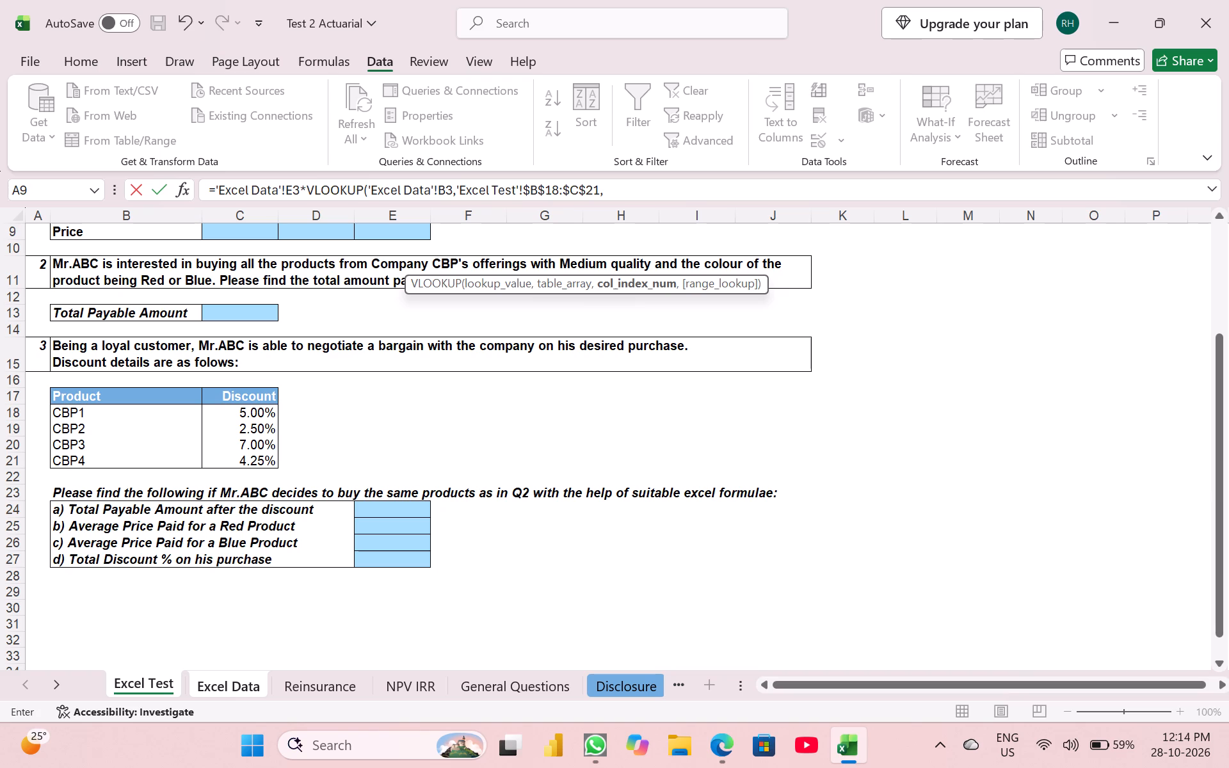
pyautogui.press('F2')
pyautogui.press(',')
pyautogui.press('BackSpace')
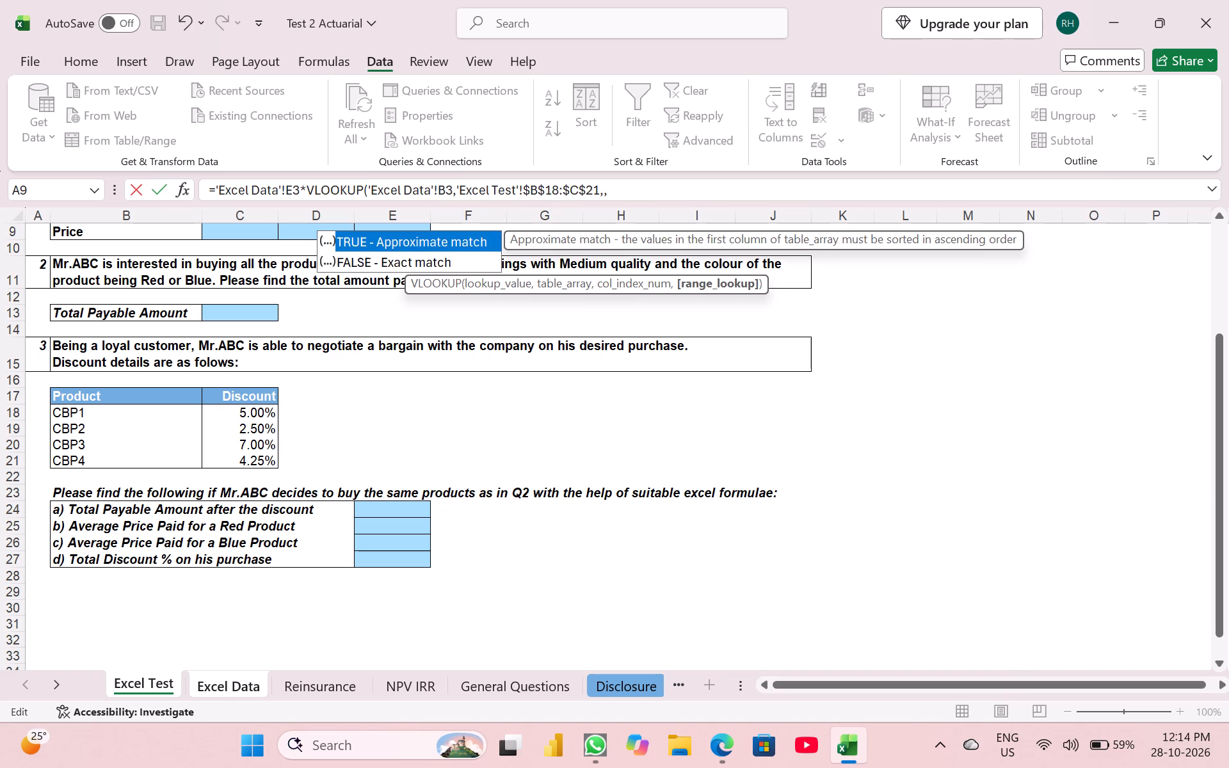
pyautogui.press('F2')
pyautogui.press(',')
pyautogui.press('Down')
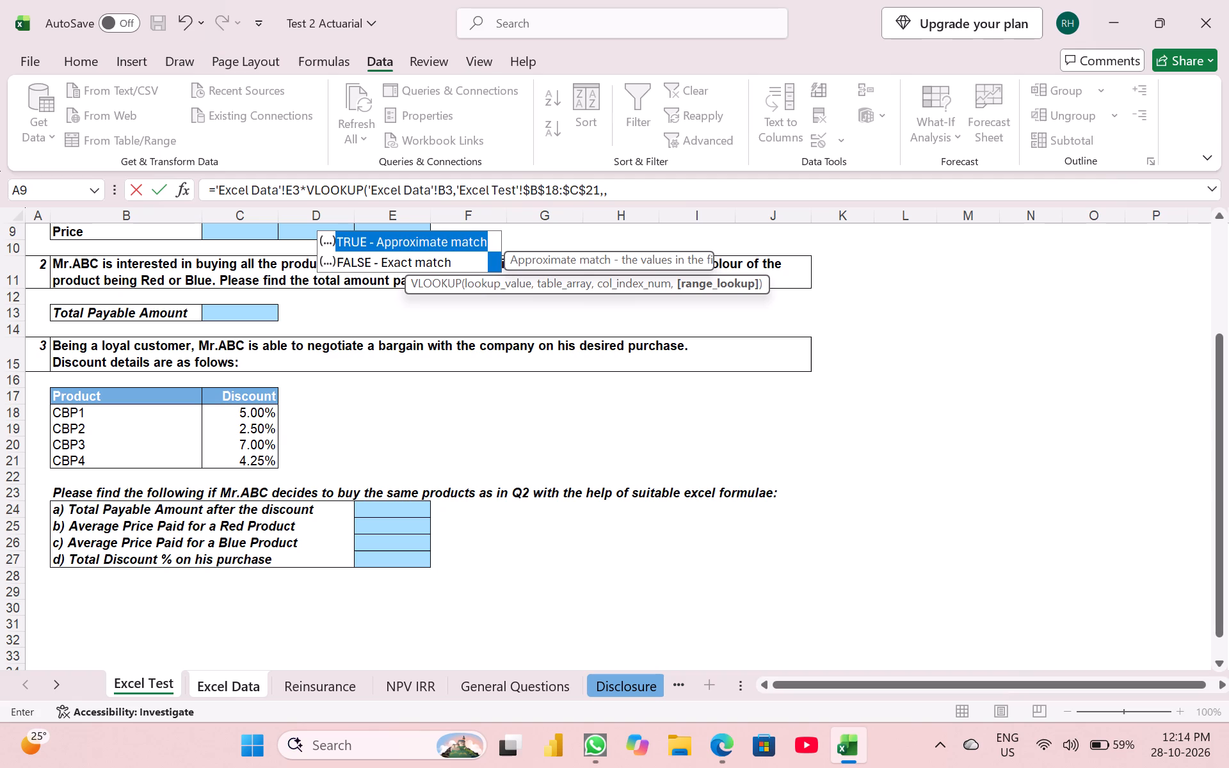
pyautogui.press('Tab')
pyautogui.hotkey('shift', ')')
pyautogui.press('Return')
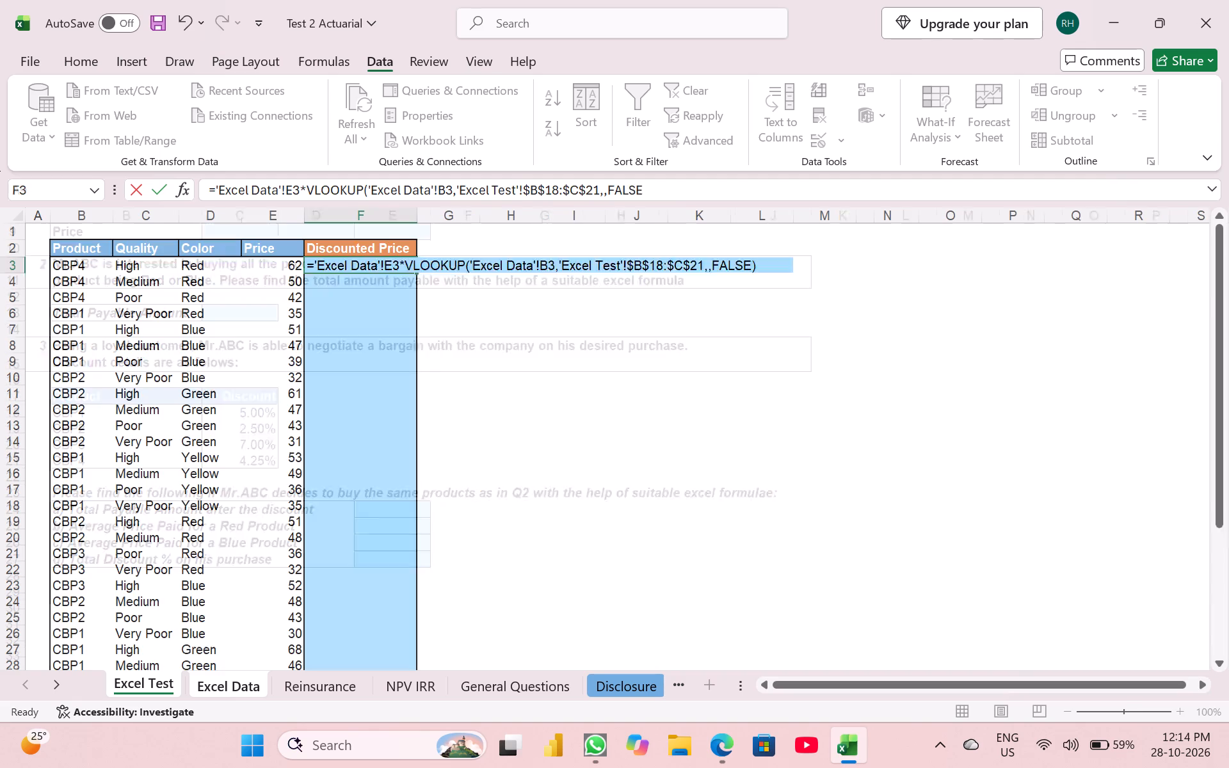
# Edit the F3 formula to multiply the price by one minus the lookup, wrapping it as (1-VLOOKUP(...)), and reselect the cell.
pyautogui.press('Up')
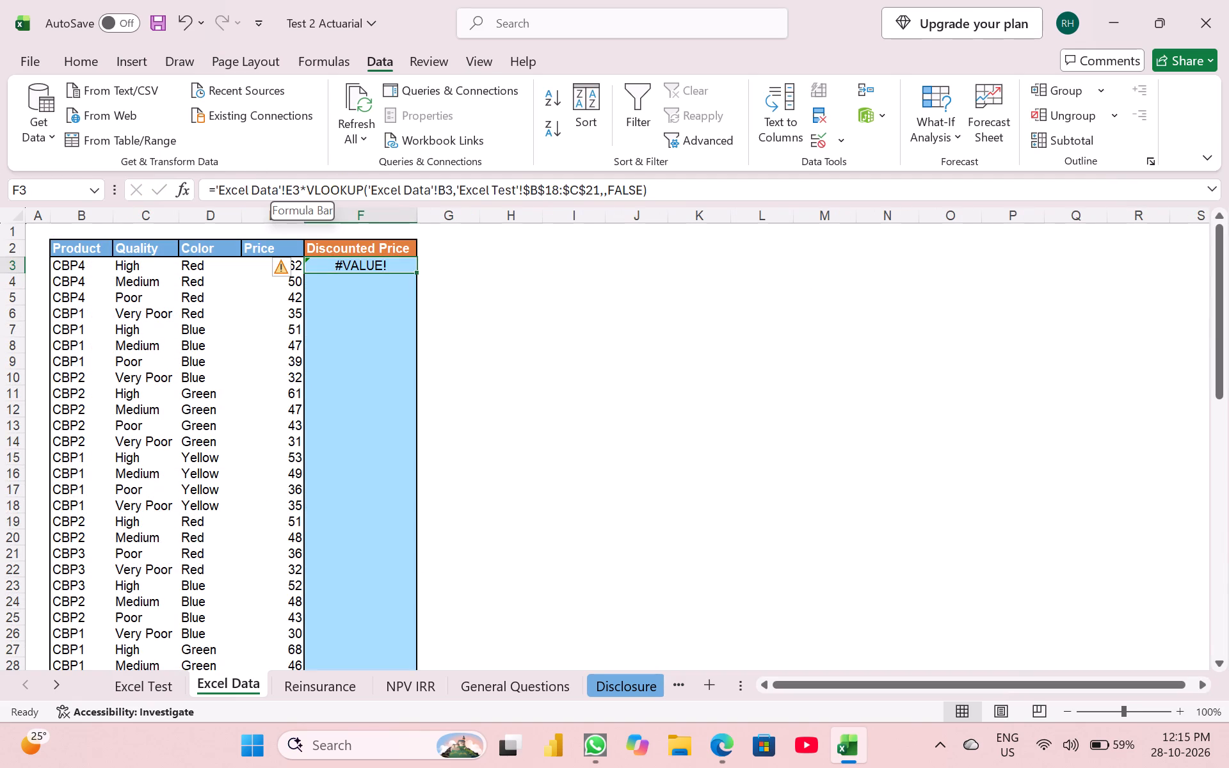
pyautogui.click(306, 191)
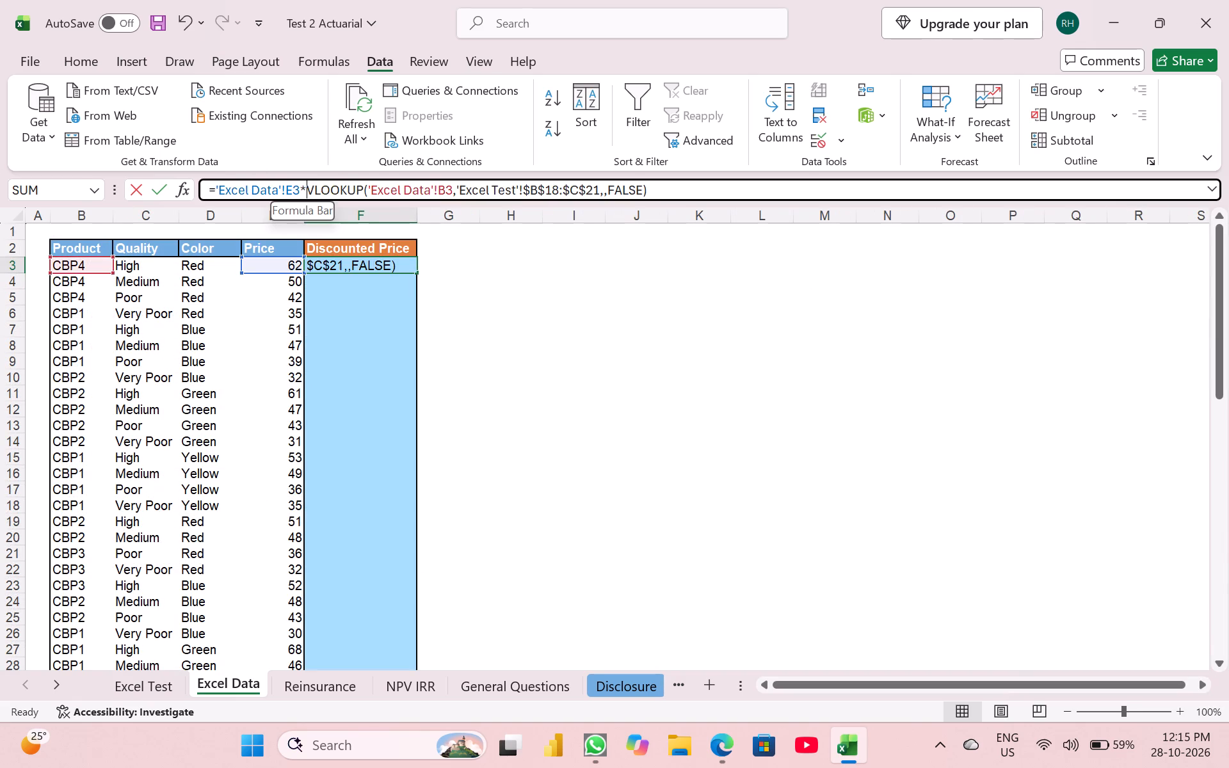
pyautogui.write('(1')
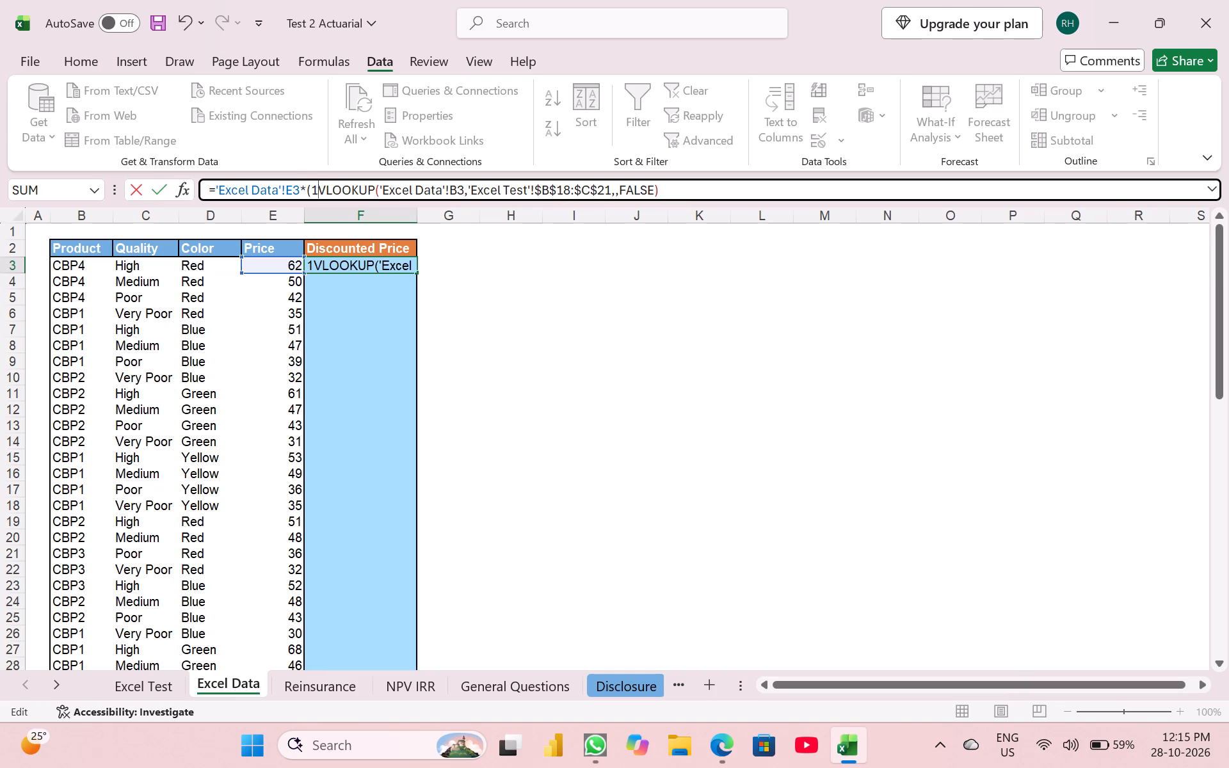
pyautogui.press('-')
pyautogui.press('Right')
pyautogui.press('Right')
pyautogui.press('Right')
pyautogui.press('Right')
pyautogui.press('Right')
pyautogui.press('Right')
pyautogui.press('Right')
pyautogui.press('Right')
pyautogui.press('Right')
pyautogui.press('Right')
pyautogui.press('Right')
pyautogui.press('Right')
pyautogui.press('Right')
pyautogui.press('Right')
pyautogui.press('Right')
pyautogui.press('Right')
pyautogui.press('Right')
pyautogui.press('Right')
pyautogui.press('Right')
pyautogui.press('Right')
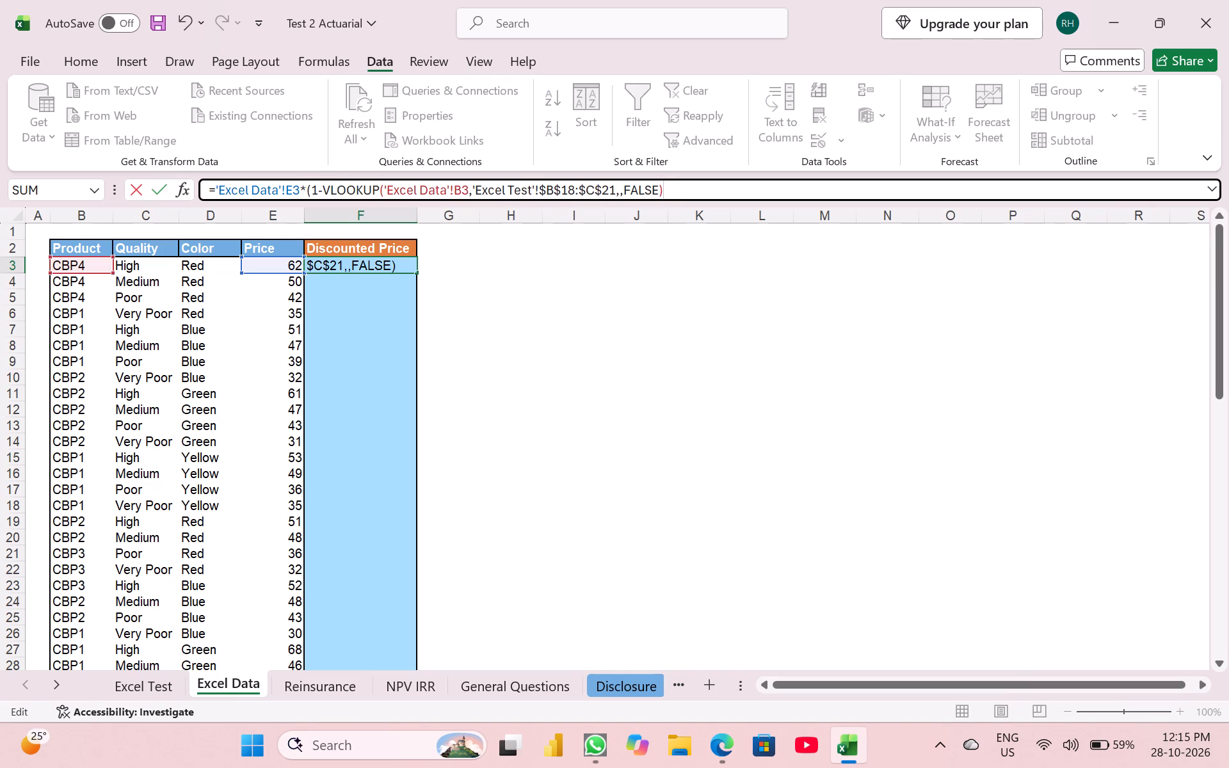
pyautogui.hotkey('shift', ')')
pyautogui.press('Return')
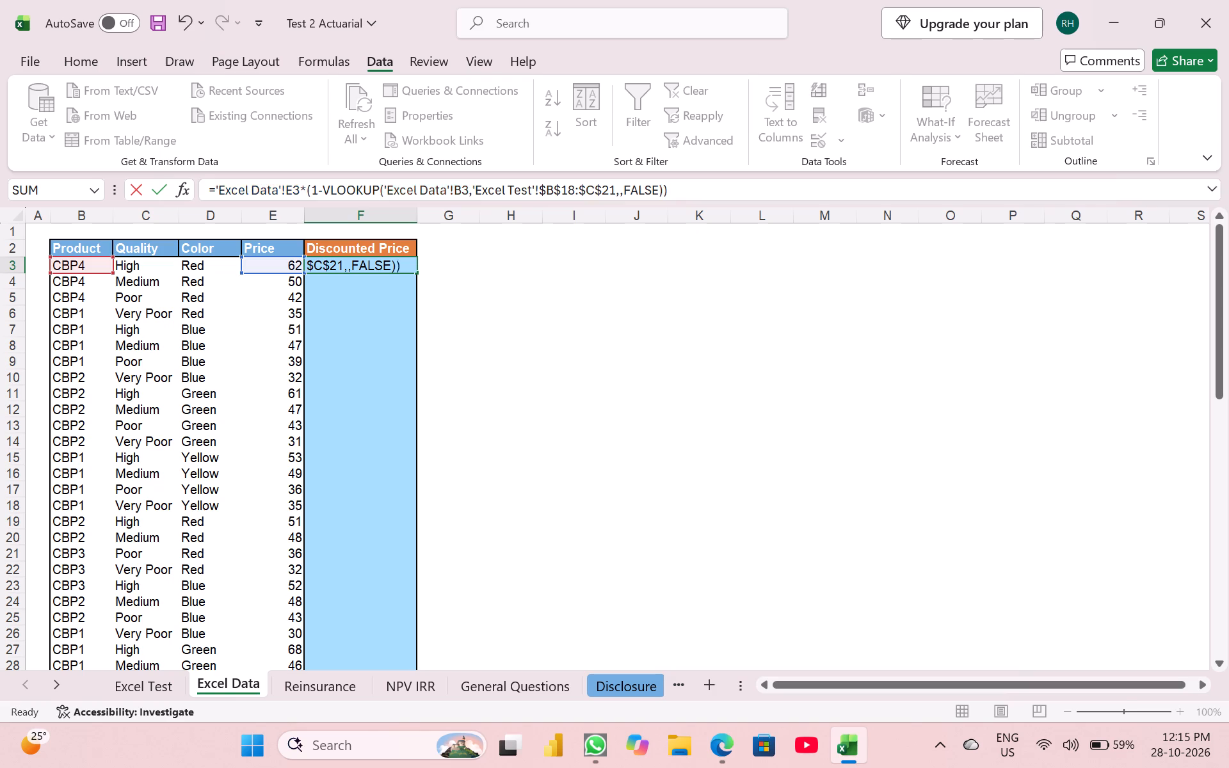
pyautogui.press('Up')
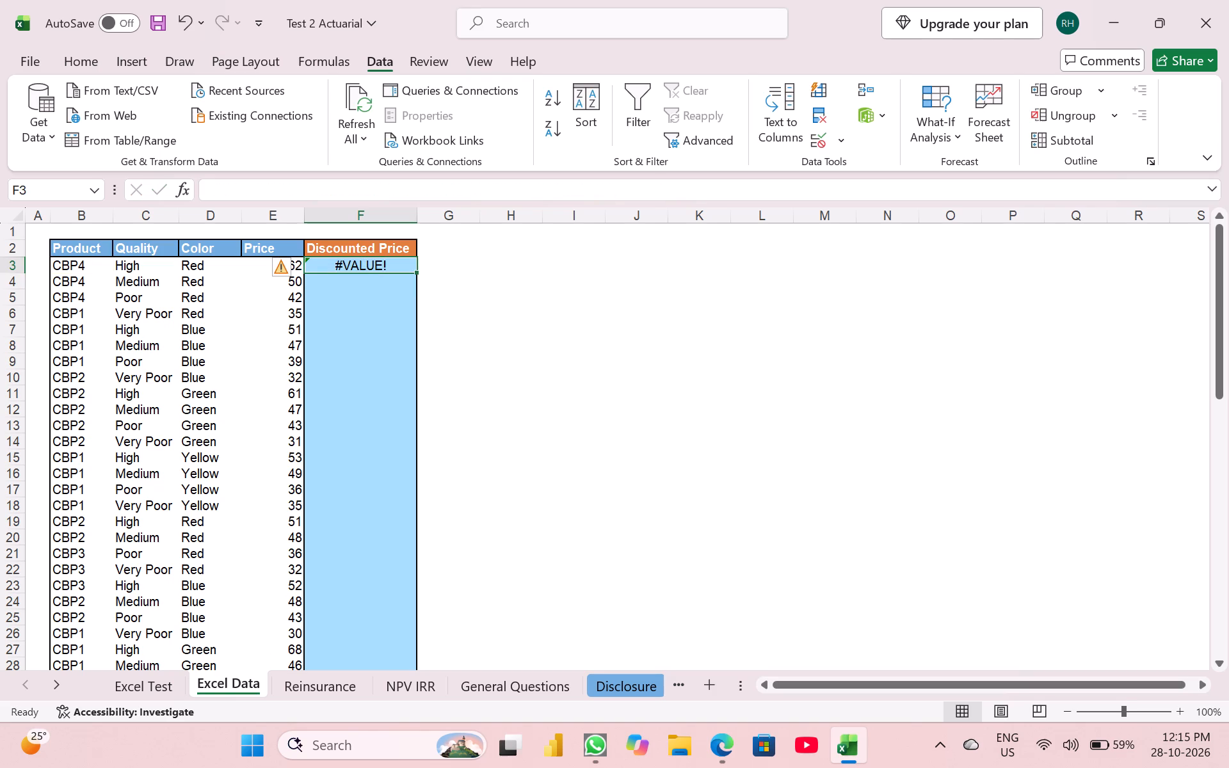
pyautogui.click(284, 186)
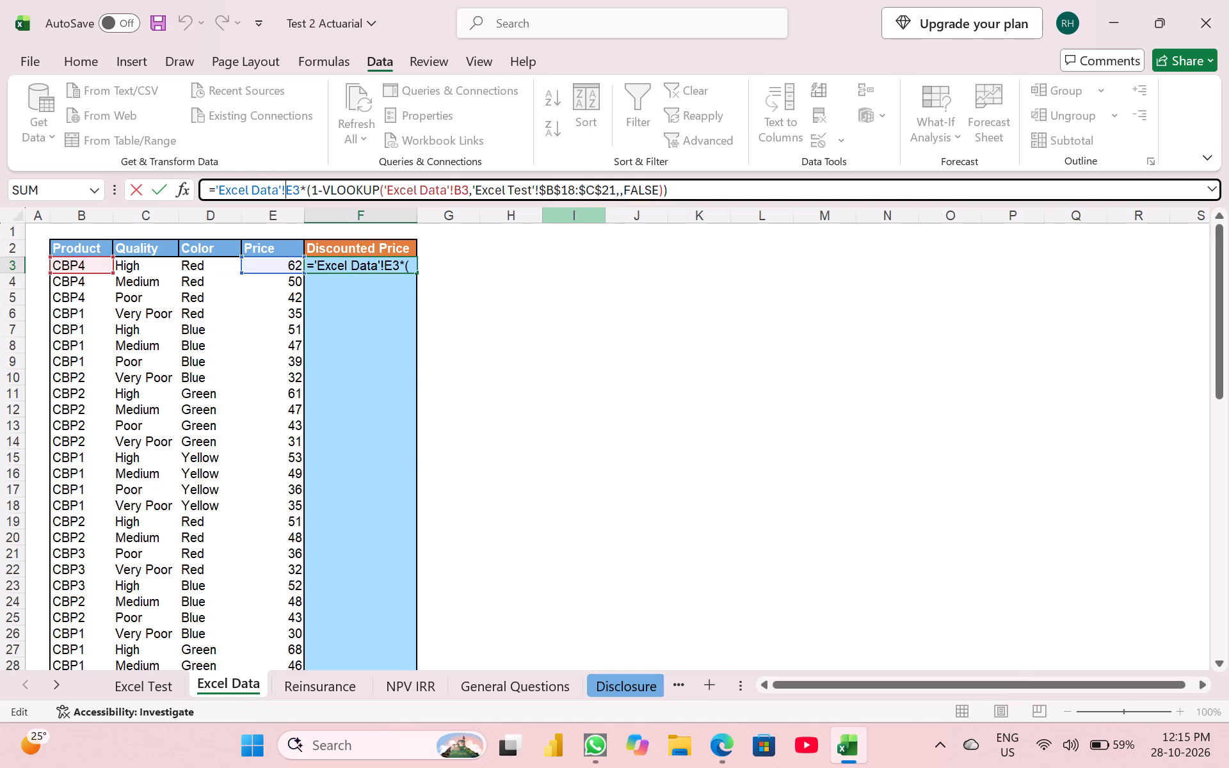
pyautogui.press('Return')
# In G3, enter a VLOOKUP of product B3 in Excel Test's $B$18:$C$21, returning column 2 with approximate match (TRUE).
pyautogui.press('Up')
pyautogui.press('Right')
pyautogui.press('=')
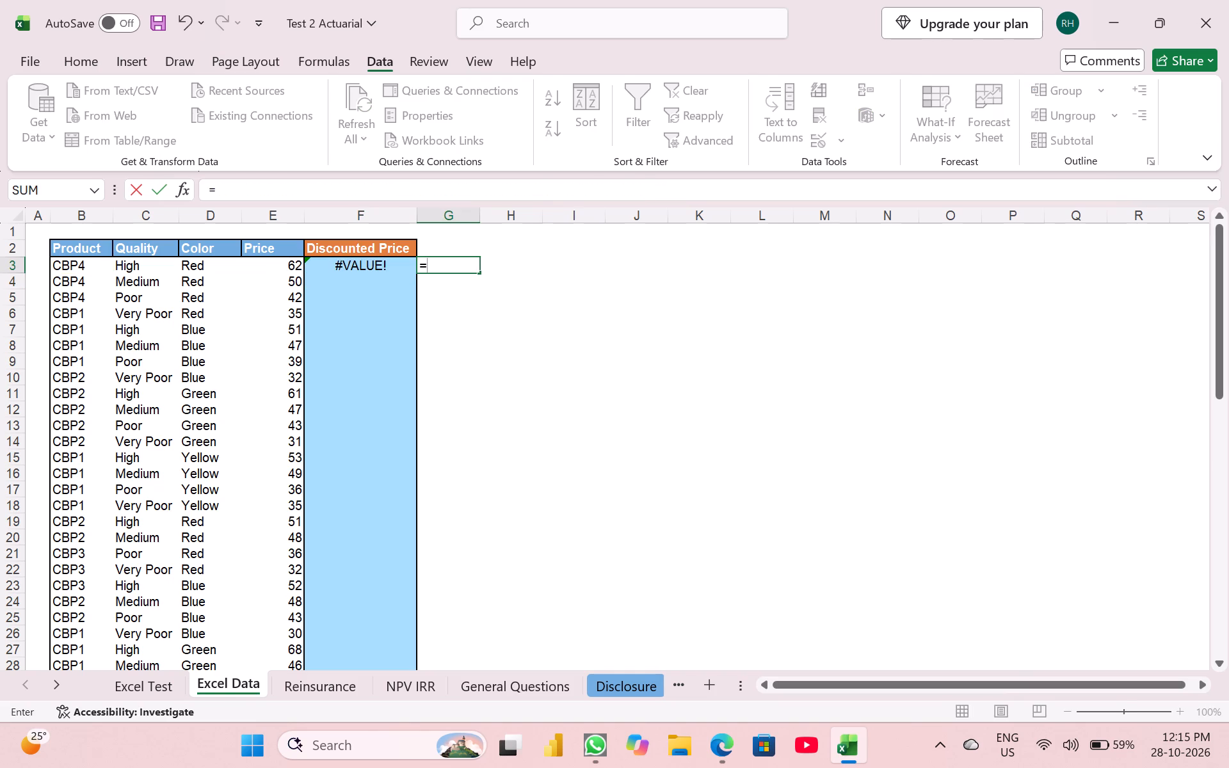
pyautogui.write('vol')
pyautogui.press('BackSpace')
pyautogui.press('BackSpace')
pyautogui.press('l')
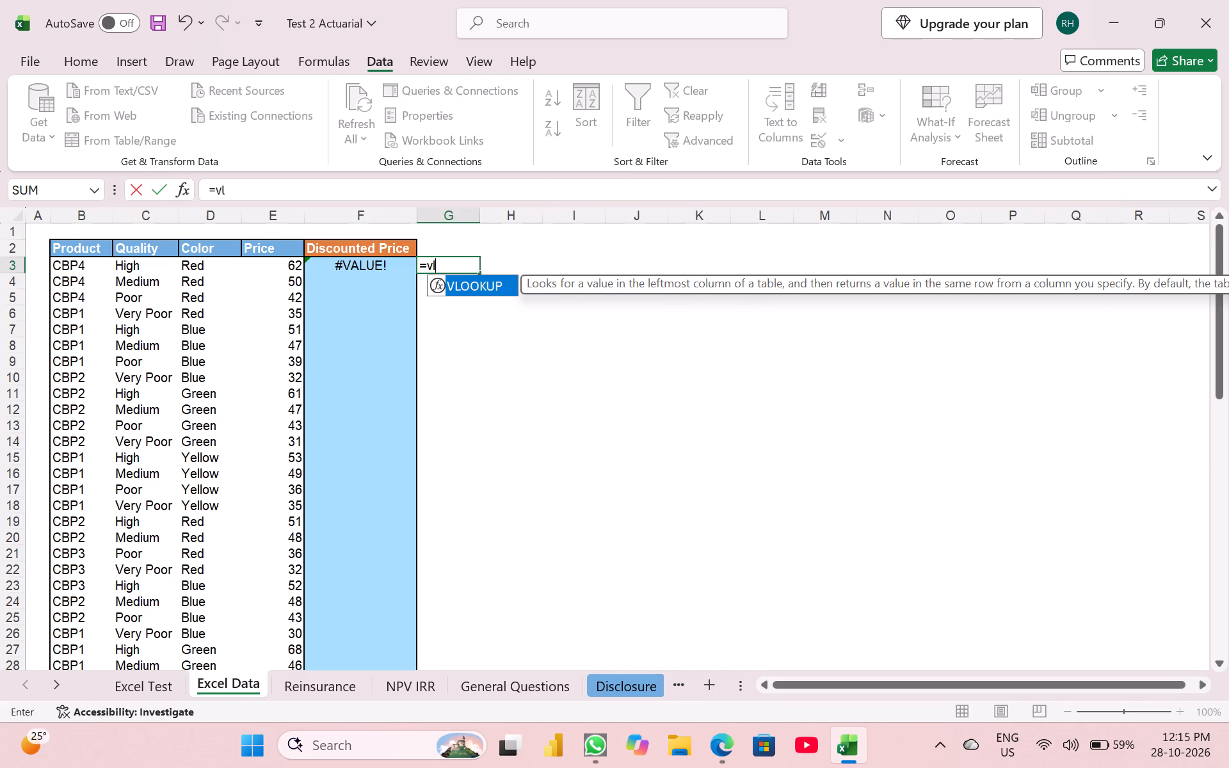
pyautogui.press('Tab')
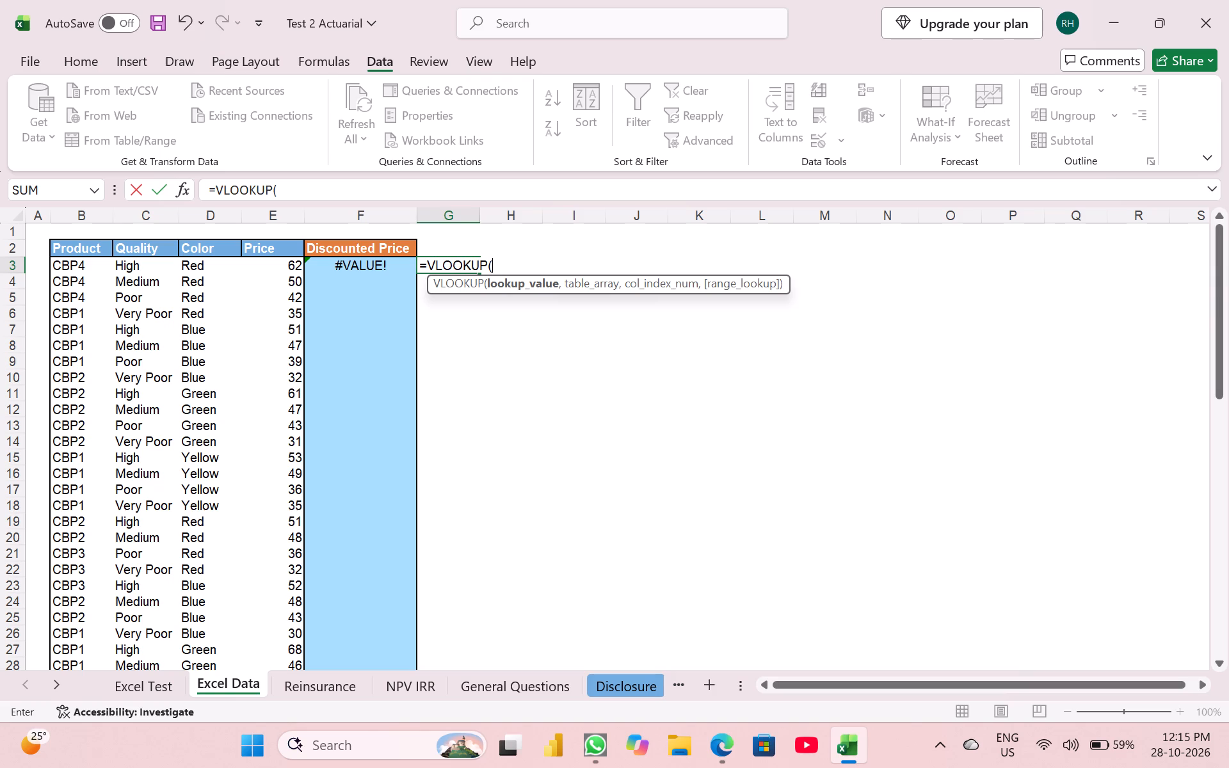
pyautogui.press('Left')
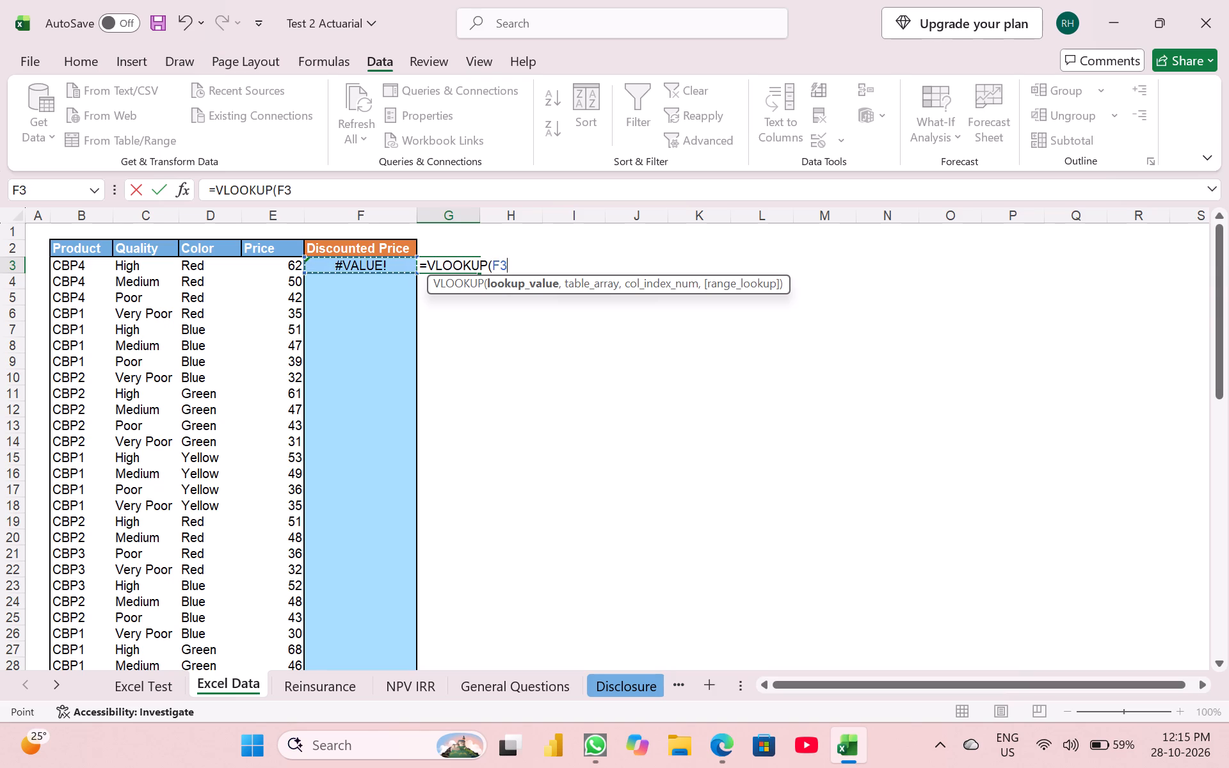
pyautogui.press('Left')
pyautogui.press('Left')
pyautogui.press('Left')
pyautogui.press('Left')
pyautogui.press(',')
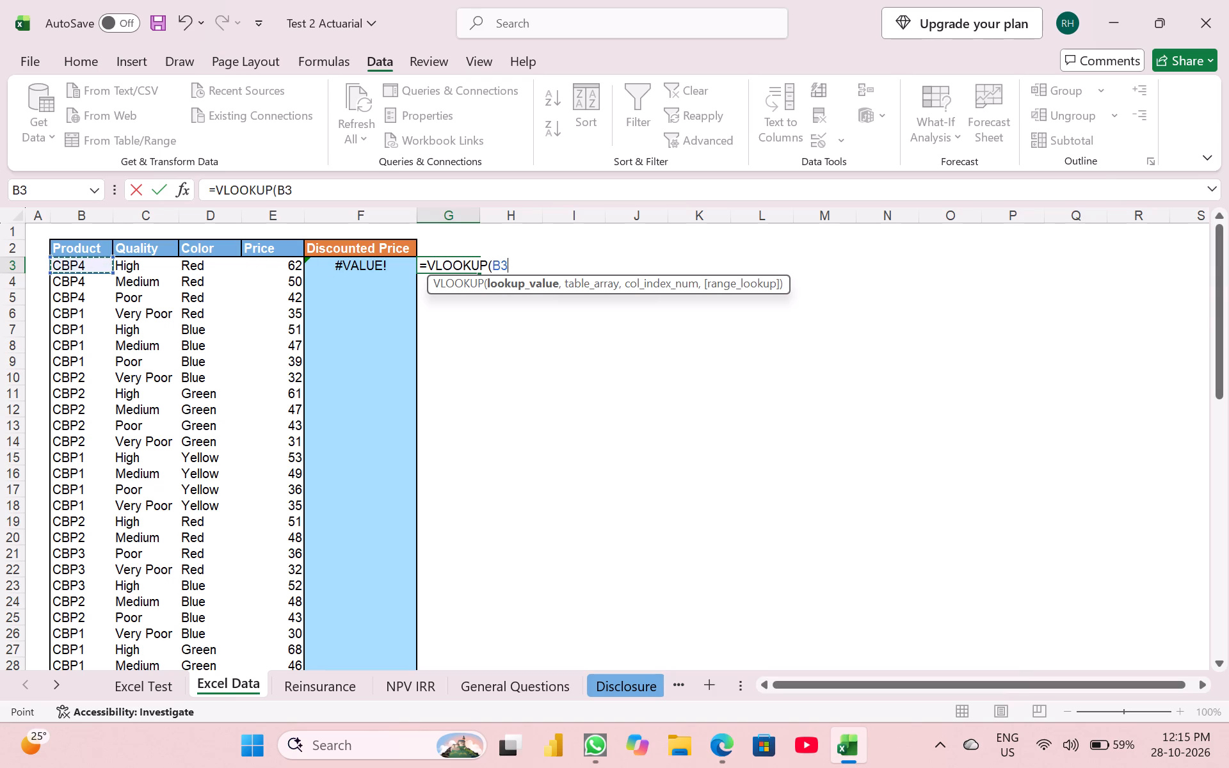
pyautogui.click(148, 694)
pyautogui.moveTo(74, 417); pyautogui.dragTo(124, 417)
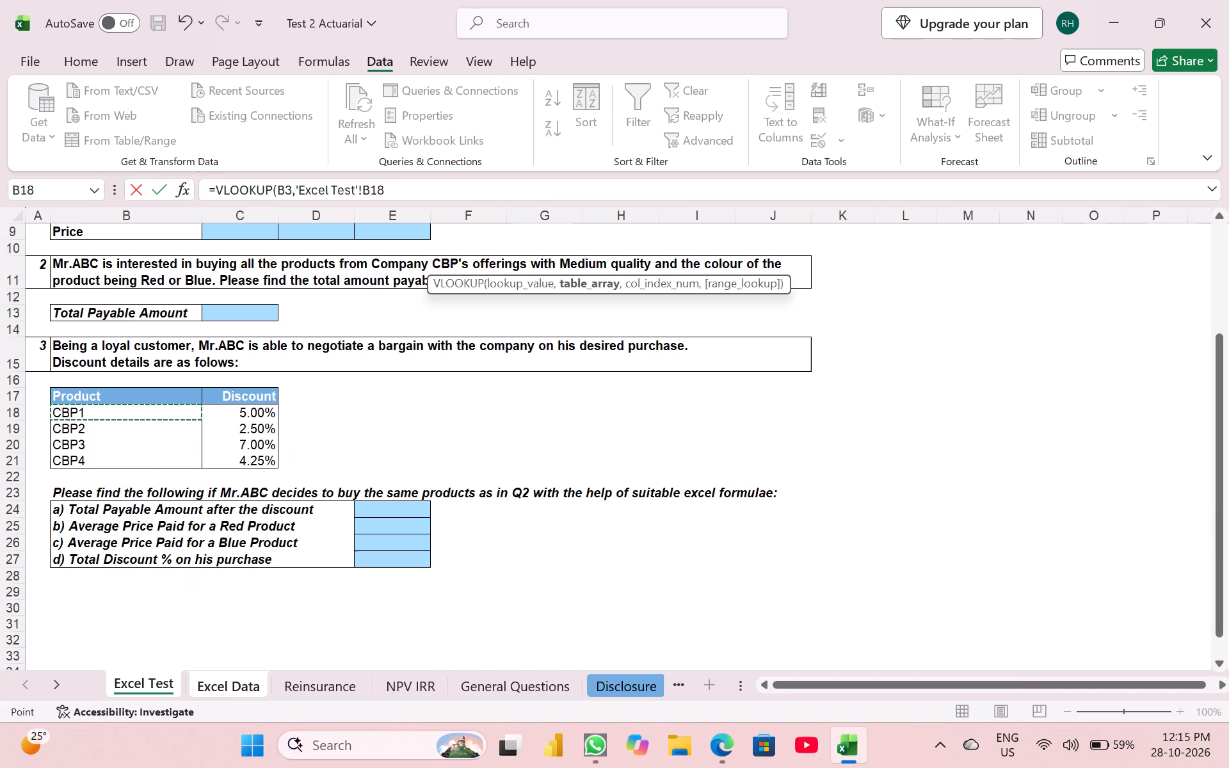
pyautogui.moveTo(124, 417); pyautogui.dragTo(237, 467)
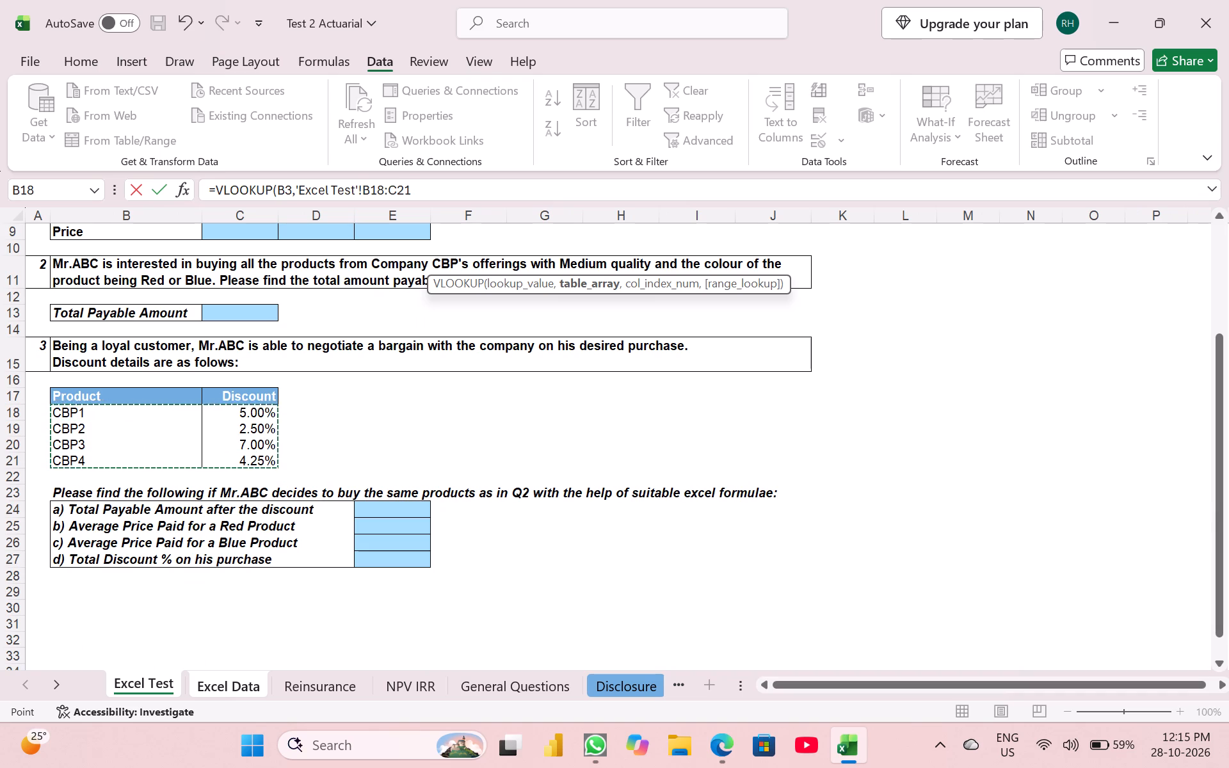
pyautogui.press('F4')
pyautogui.press(',')
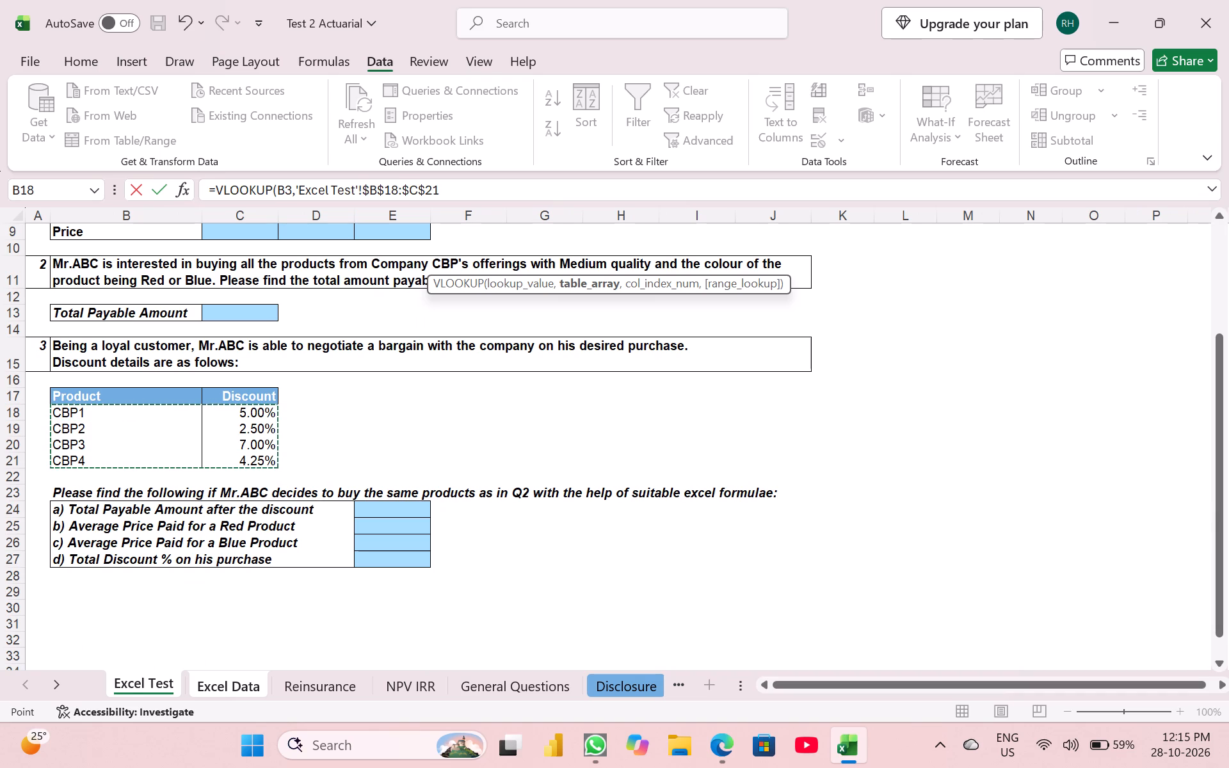
pyautogui.write('2,')
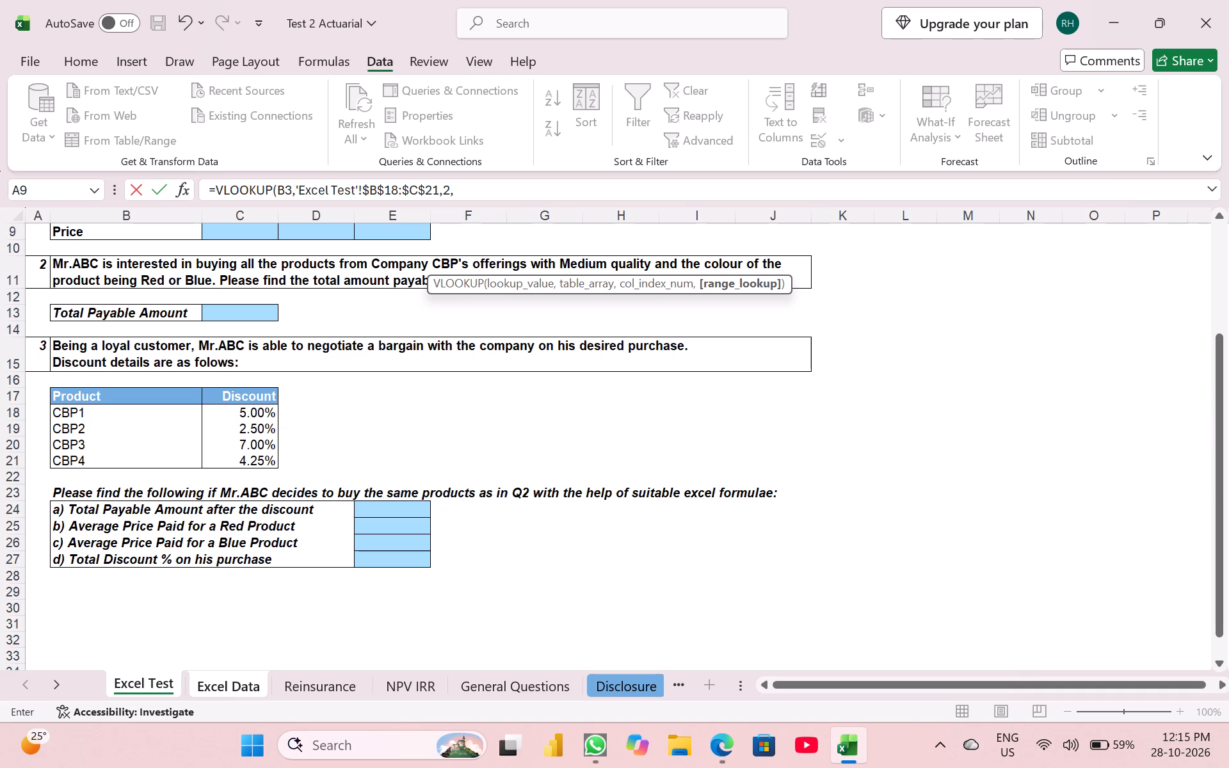
pyautogui.press('1')
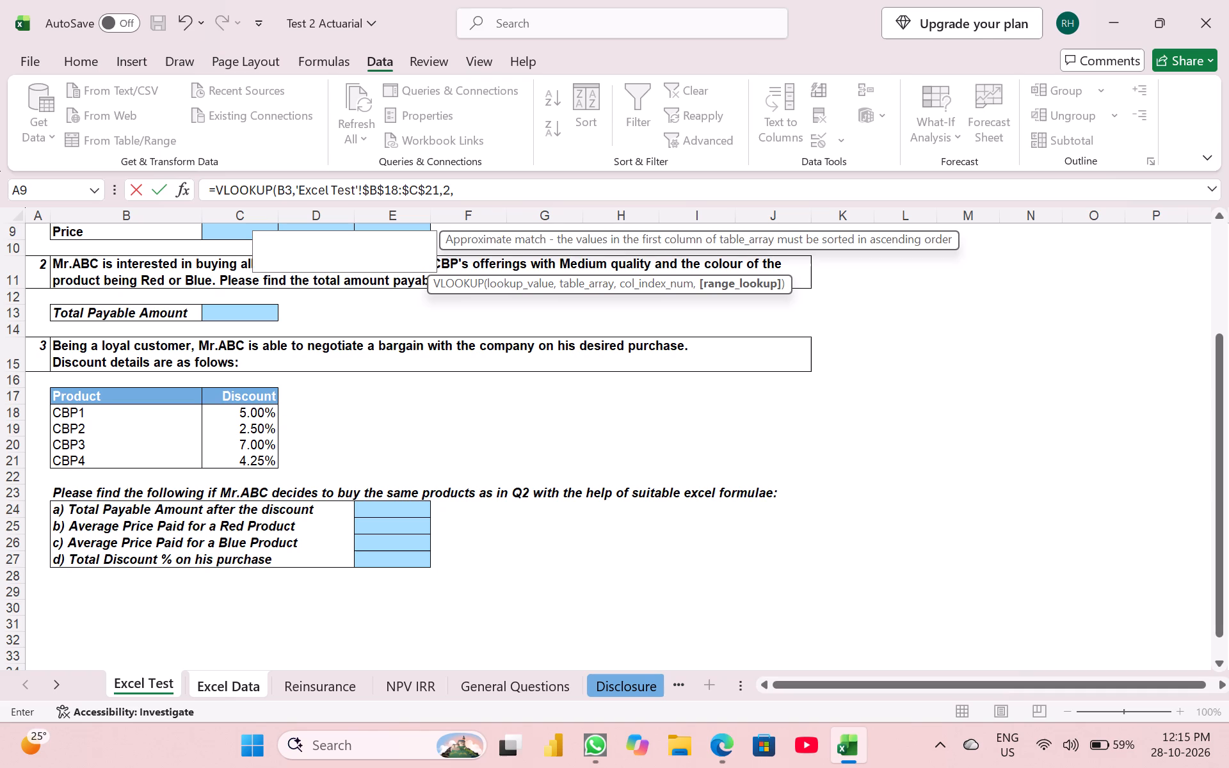
pyautogui.press('BackSpace')
pyautogui.press('Tab')
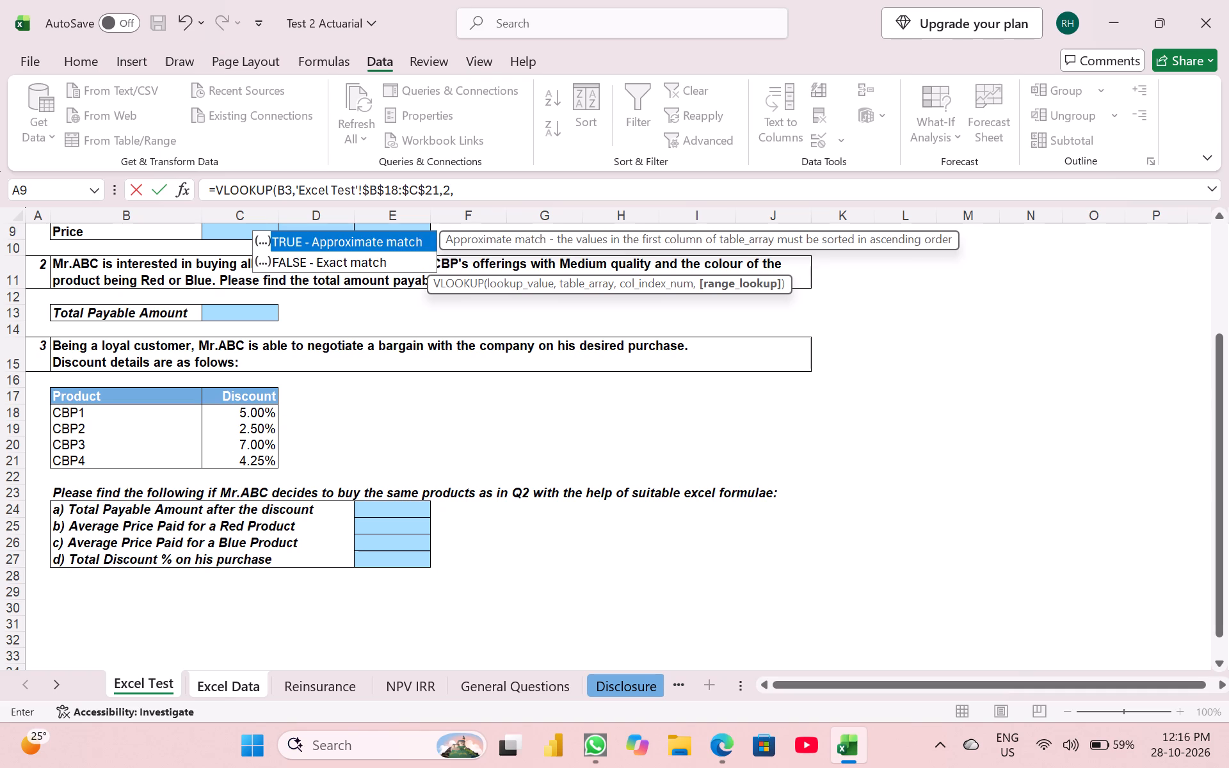
pyautogui.hotkey('shift', ')')
pyautogui.press('Return')
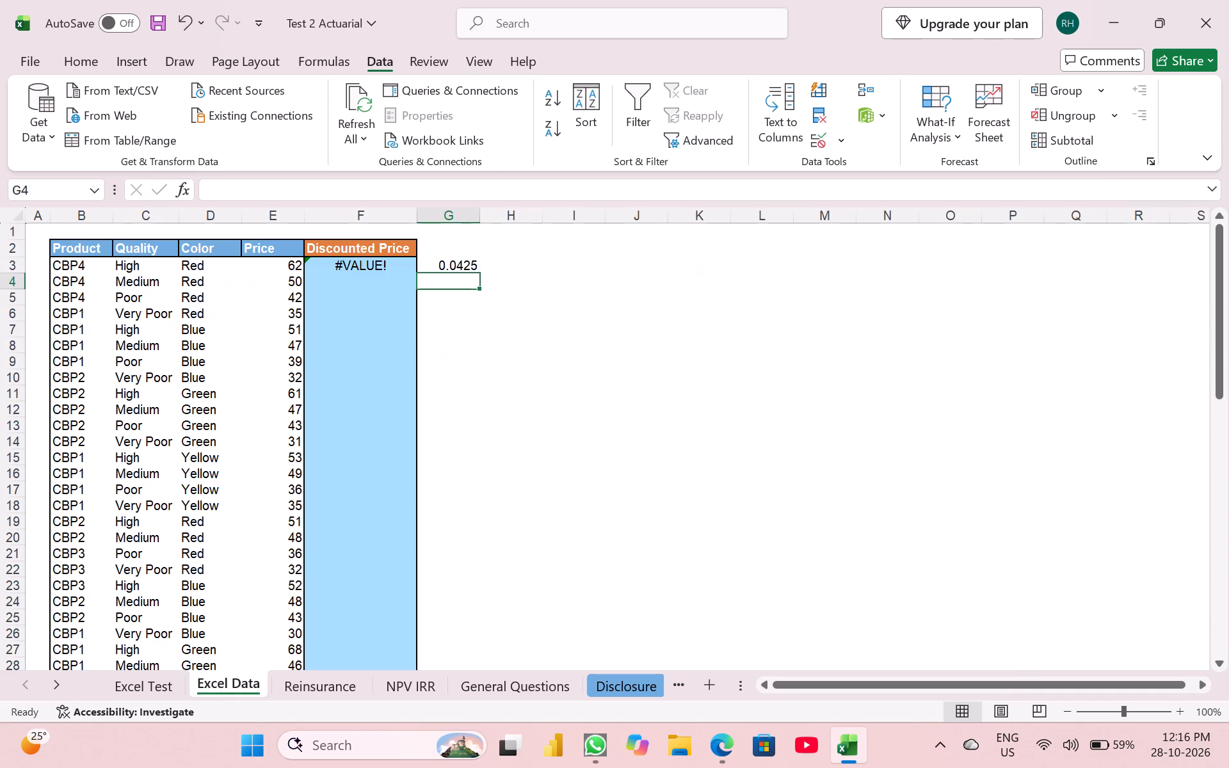
# Replace the F3 Discounted Price formula with =(1-G3)*E3, applying the helper discount to the price.
pyautogui.press('Up')
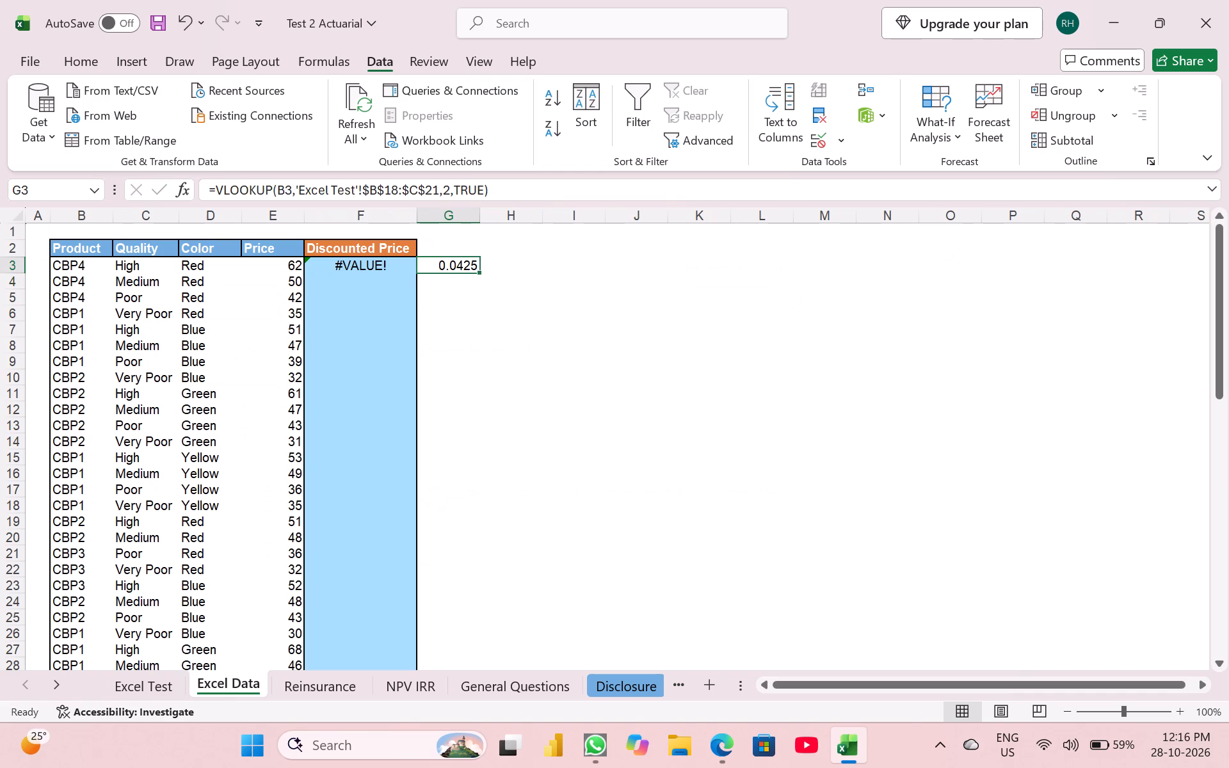
pyautogui.press('Left')
pyautogui.press('=')
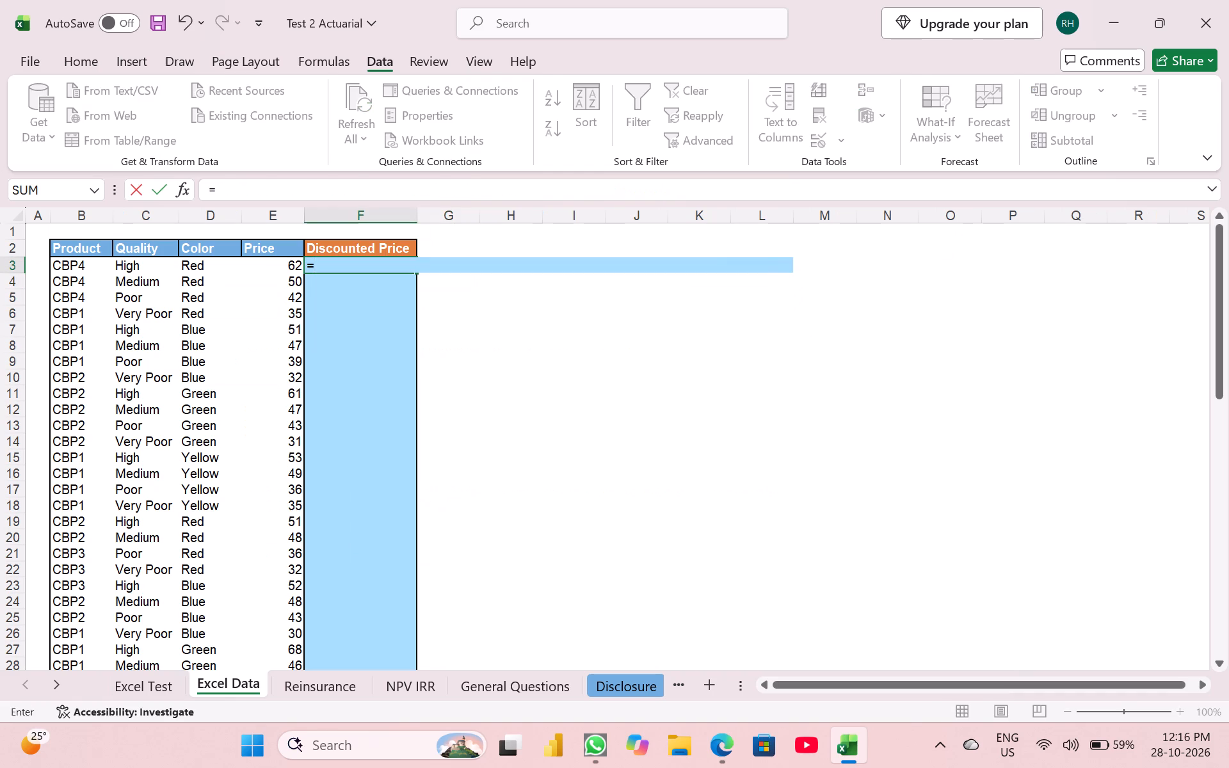
pyautogui.hotkey('shift', '(')
pyautogui.write('1-')
pyautogui.press('Right')
pyautogui.hotkey('shift', ')')
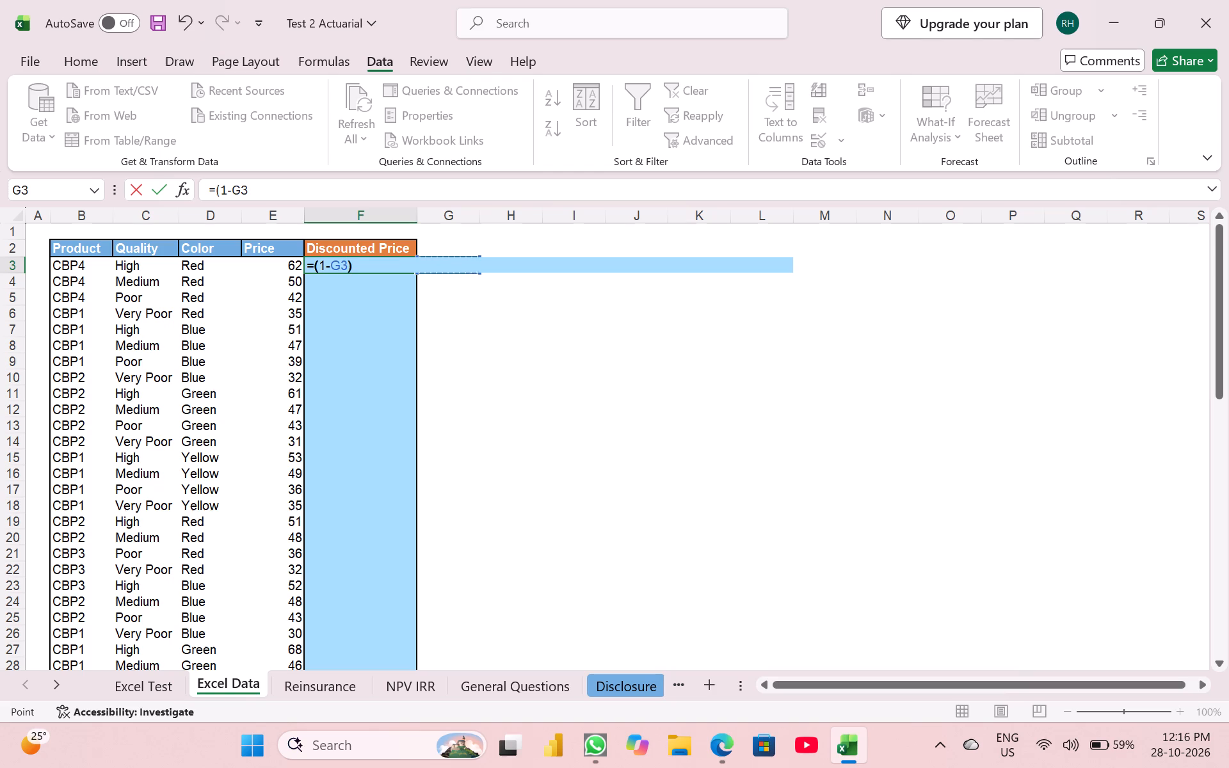
pyautogui.hotkey('shift', '*')
pyautogui.press('Left')
pyautogui.press('Left')
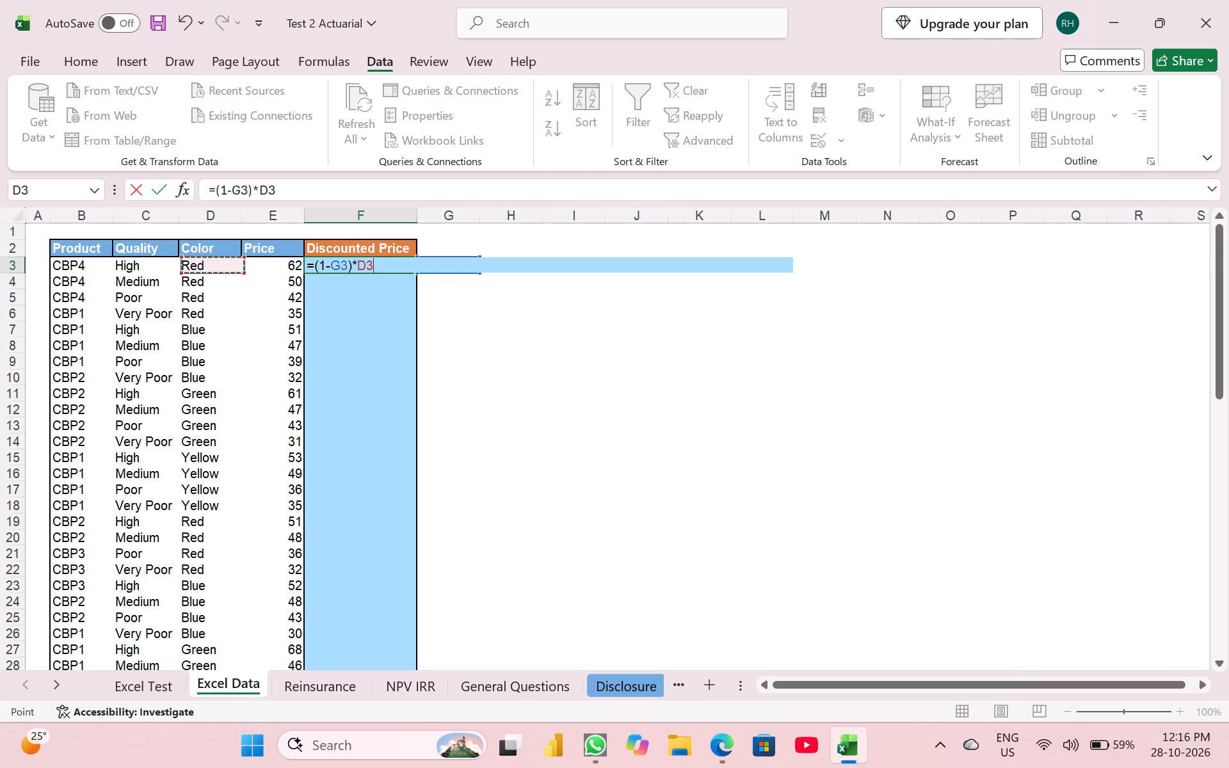
pyautogui.press('Right')
pyautogui.press('Return')
# Fill the F3 Discounted Price formula down the column through F66, the table's last row.
pyautogui.press('Left')
pyautogui.hotkey('ctrl', 'Down')
pyautogui.press('Right')
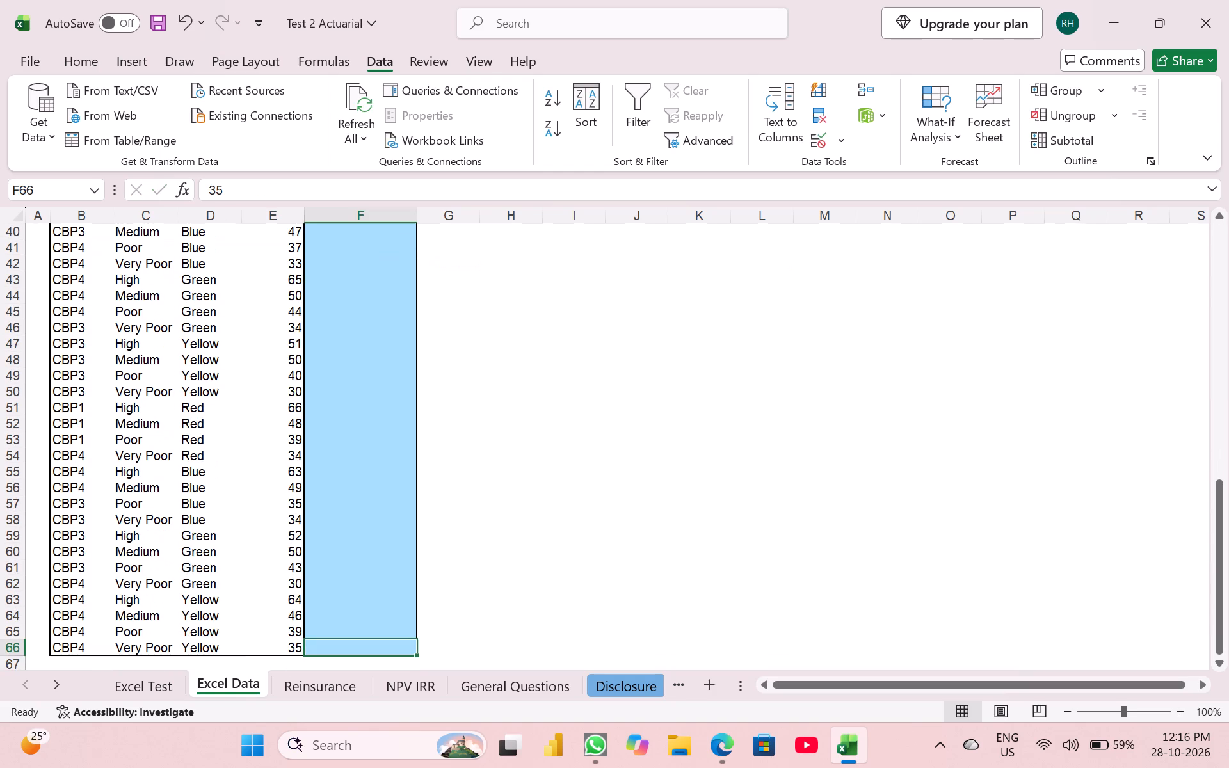
pyautogui.hotkey('ctrl', 'shift', 'Up')
pyautogui.hotkey('ctrl', 'd')
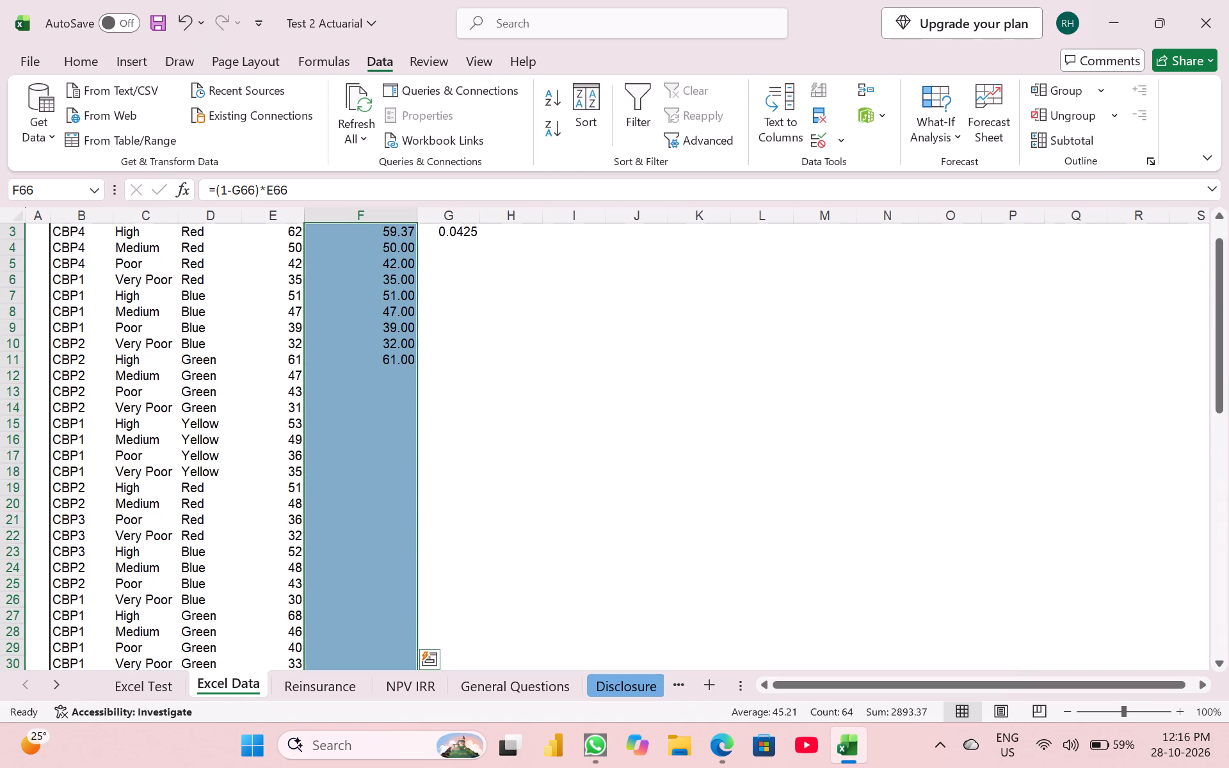
# Fill the G3 discount lookup down column G through row 66.
pyautogui.press('Left')
pyautogui.press('Right')
pyautogui.press('Right')
pyautogui.hotkey('ctrl', 'shift', 'Up')
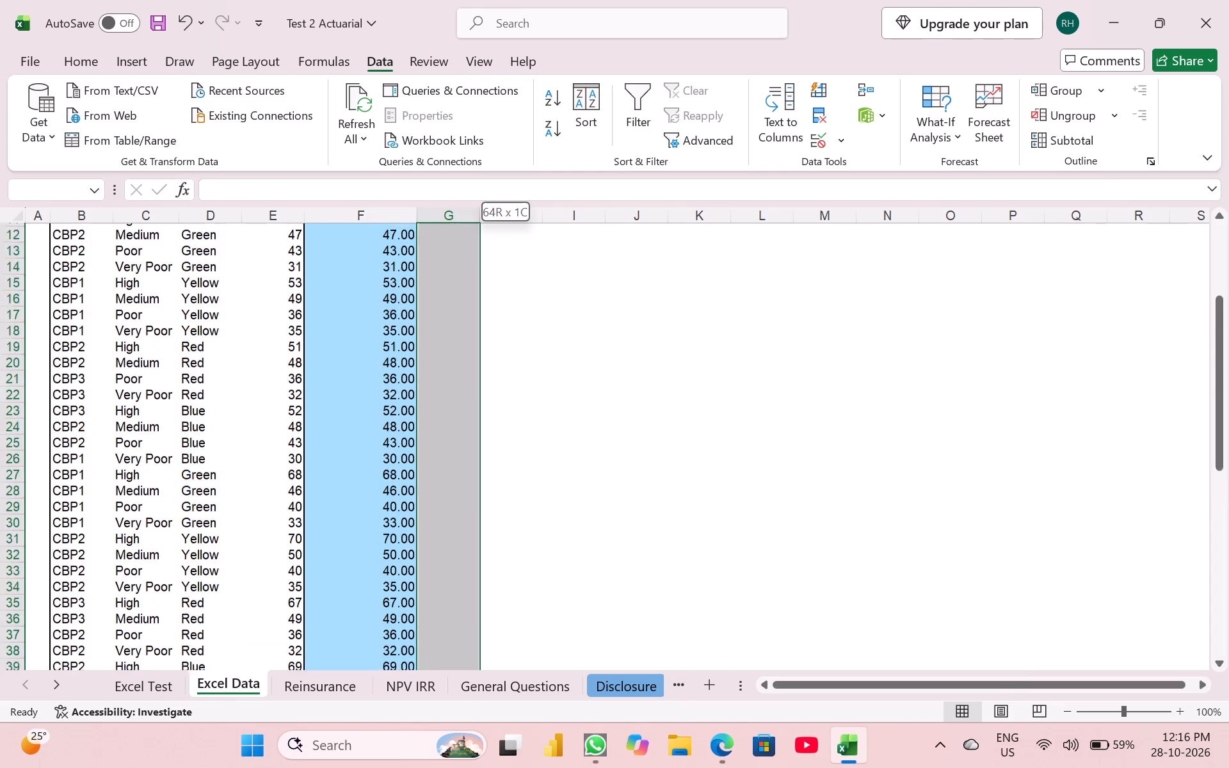
pyautogui.hotkey('ctrl', 'd')
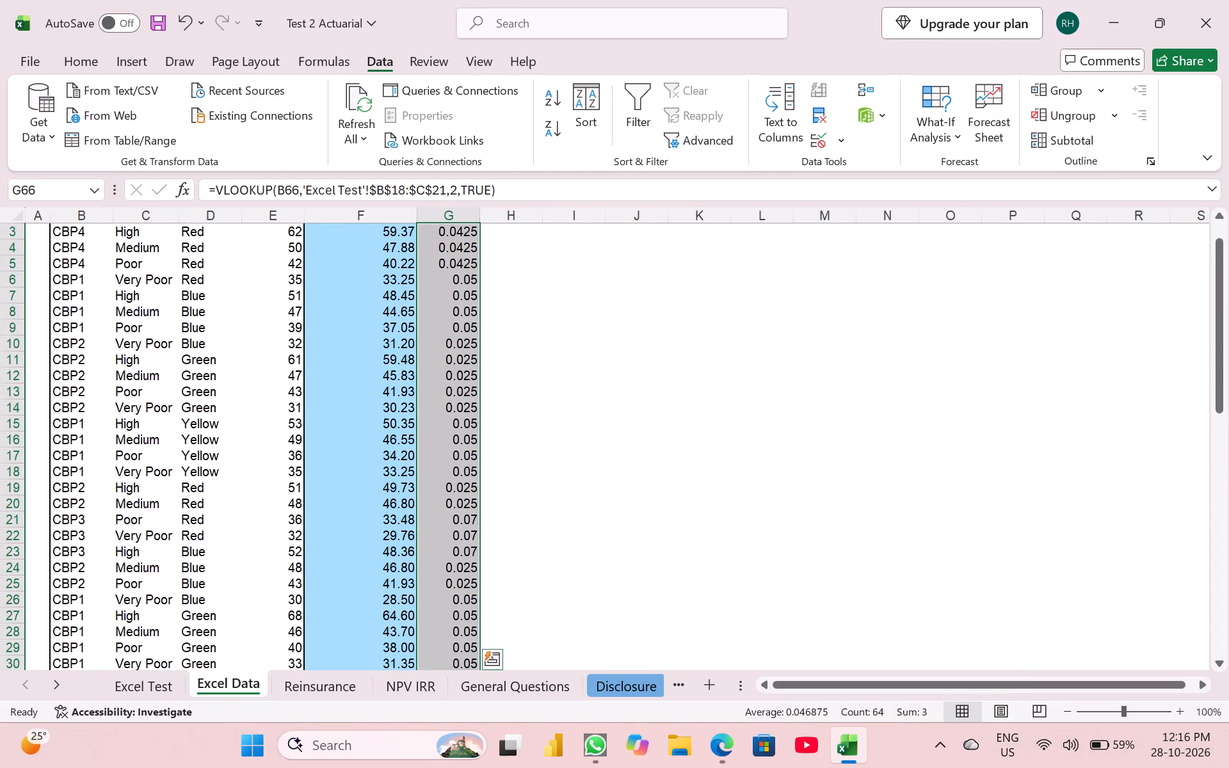
# In Excel Test's Total Payable Amount cell C13, sum the Discounted Price range 'Excel Data'!F3:F66 and reselect the cell.
pyautogui.click(161, 694)
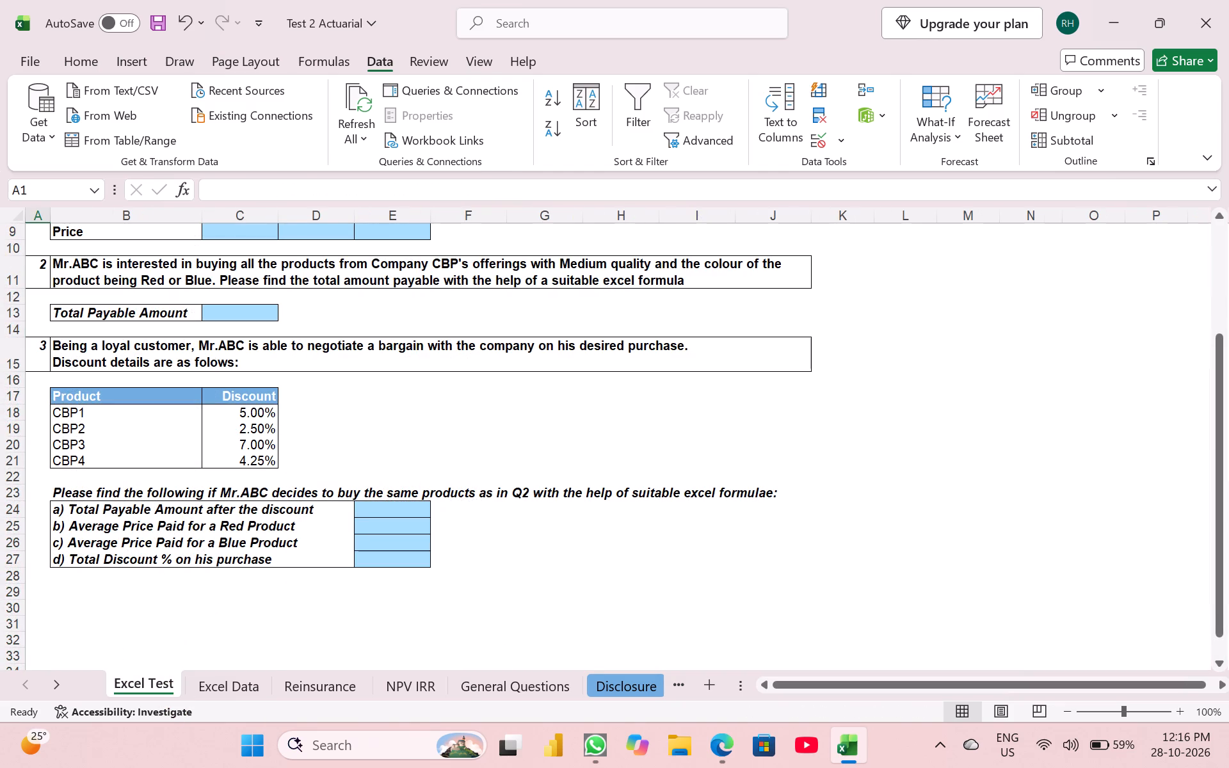
pyautogui.click(262, 313)
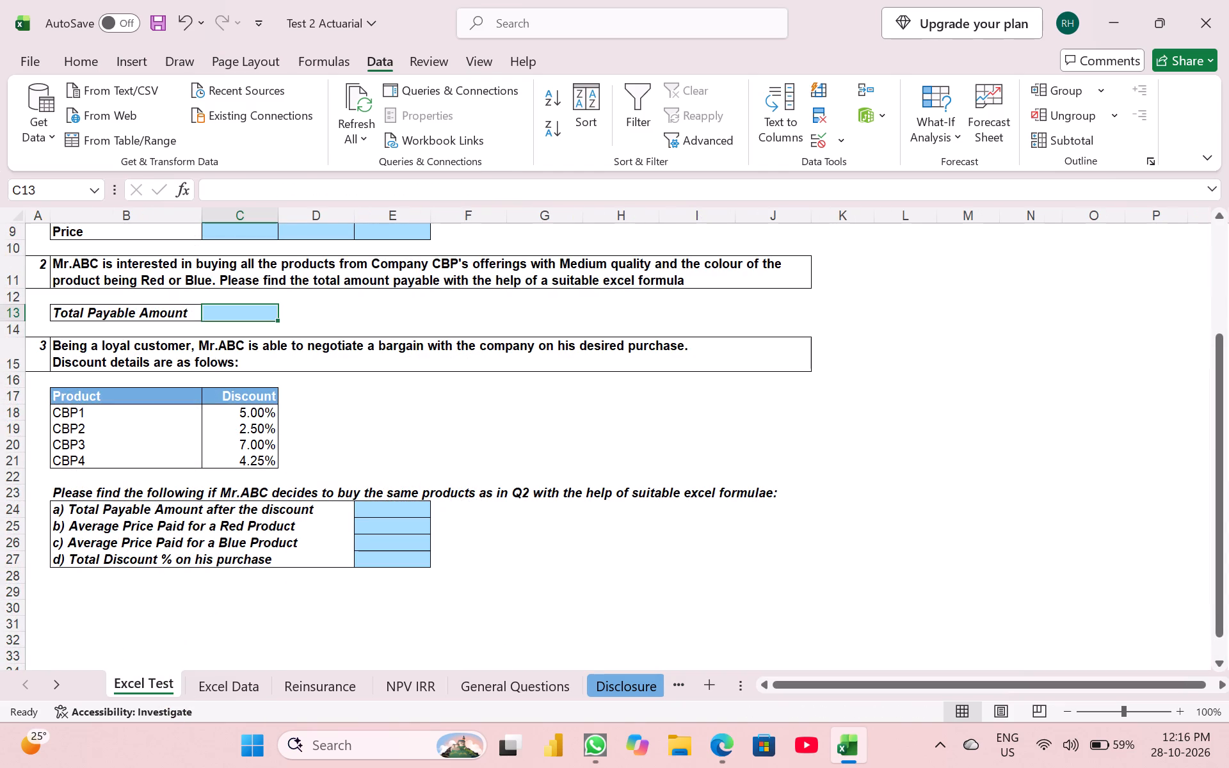
pyautogui.write('=sum(')
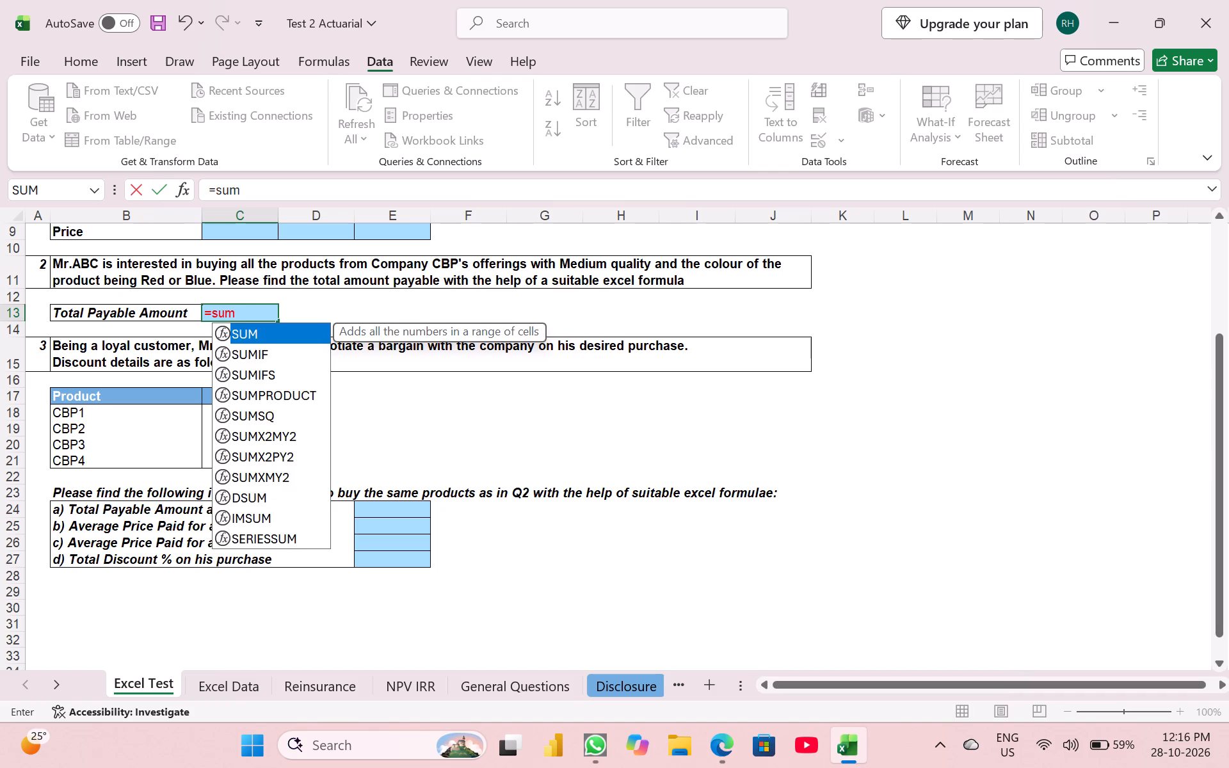
pyautogui.click(239, 689)
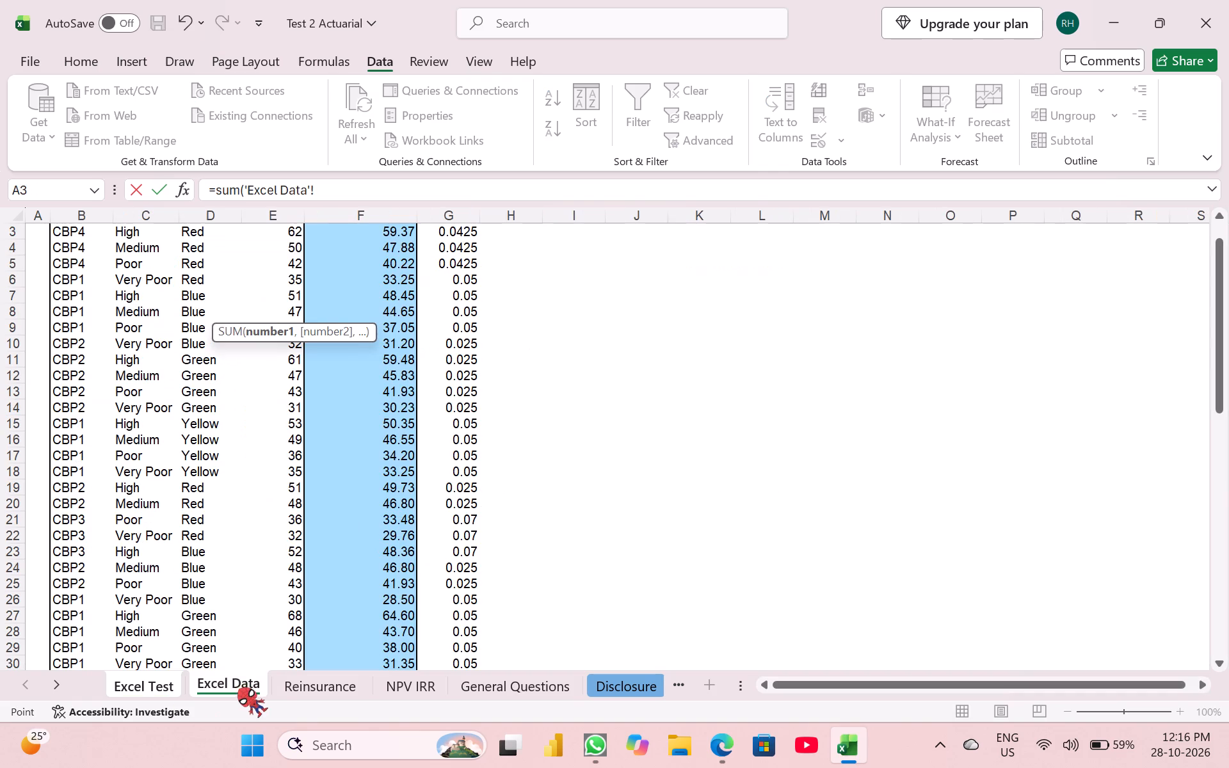
pyautogui.click(387, 652)
pyautogui.hotkey('ctrl', 'Down')
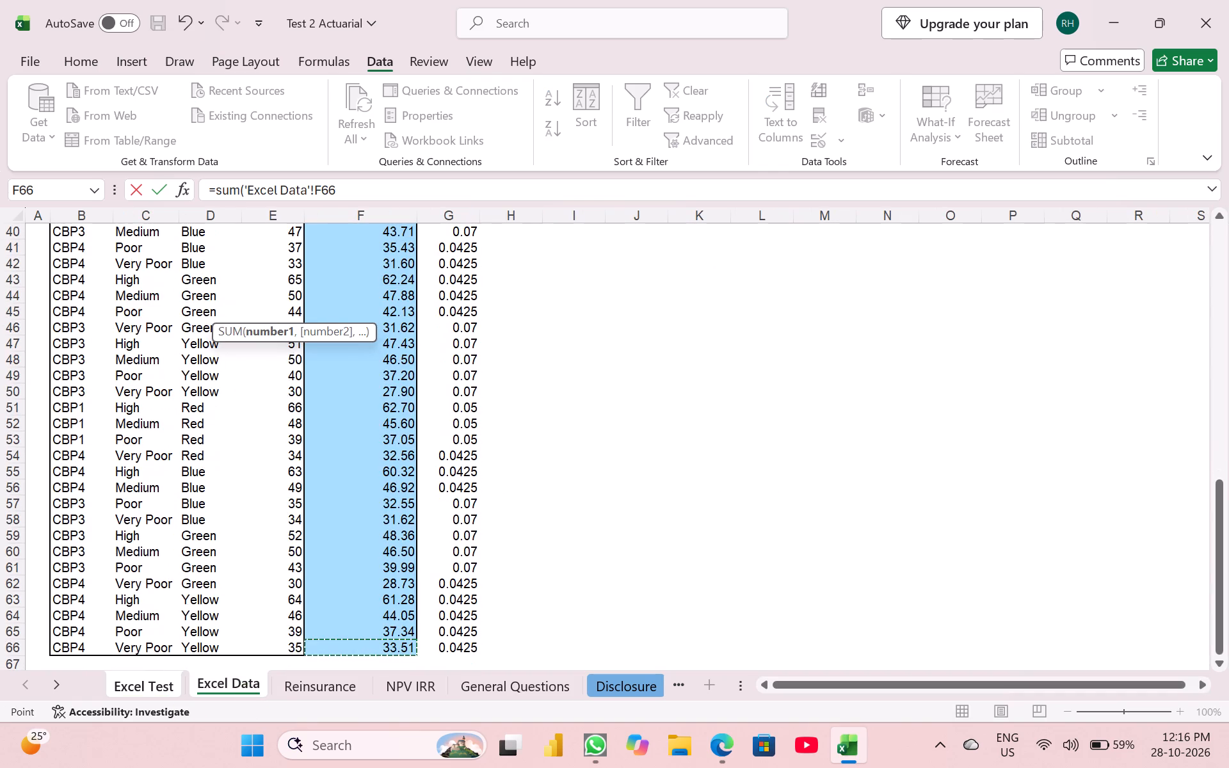
pyautogui.hotkey('ctrl', 'shift', 'Up')
pyautogui.hotkey('shift', 'Down')
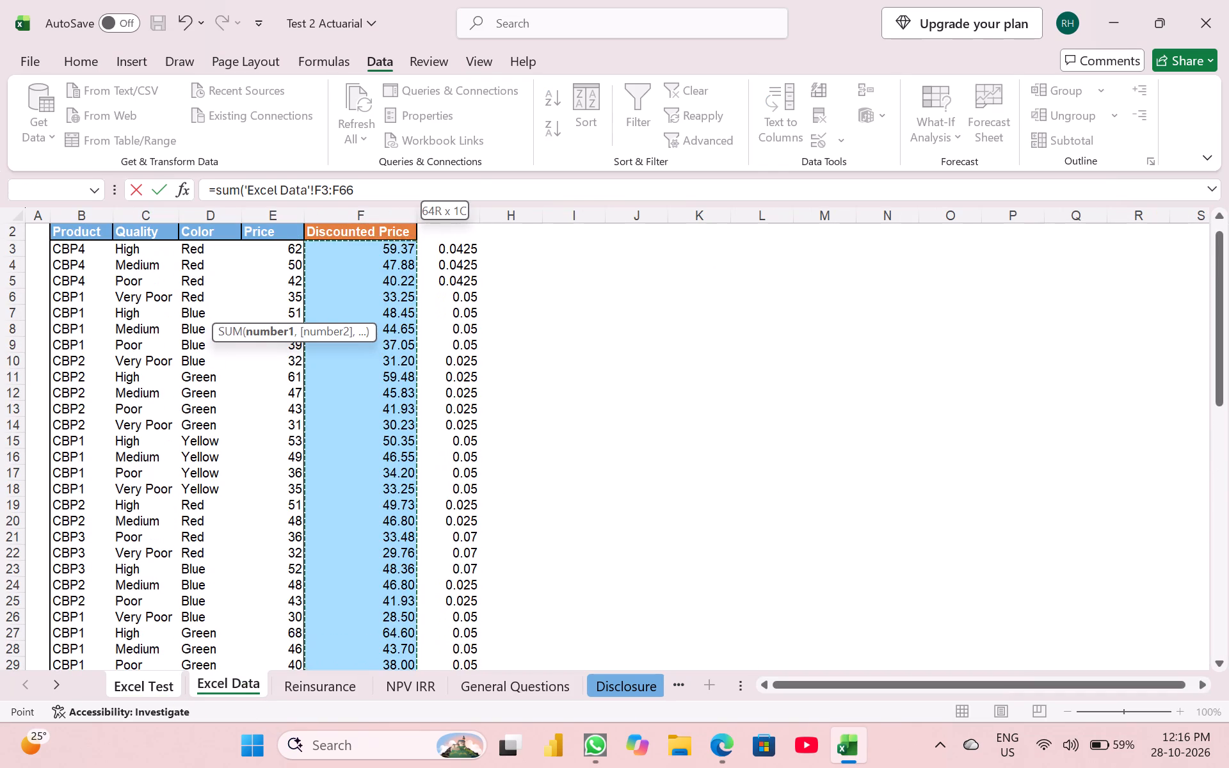
pyautogui.hotkey('shift', ')')
pyautogui.press('Return')
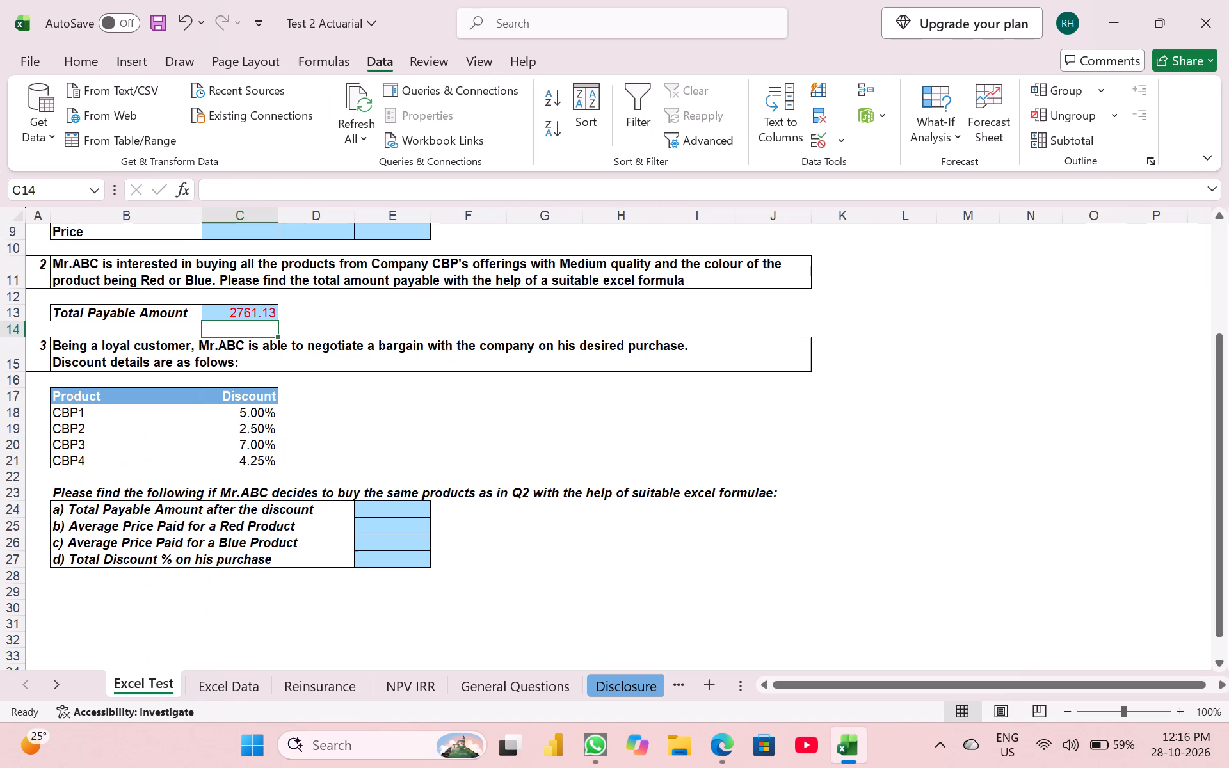
pyautogui.press('Down')
pyautogui.press('Up')
pyautogui.press('Up')
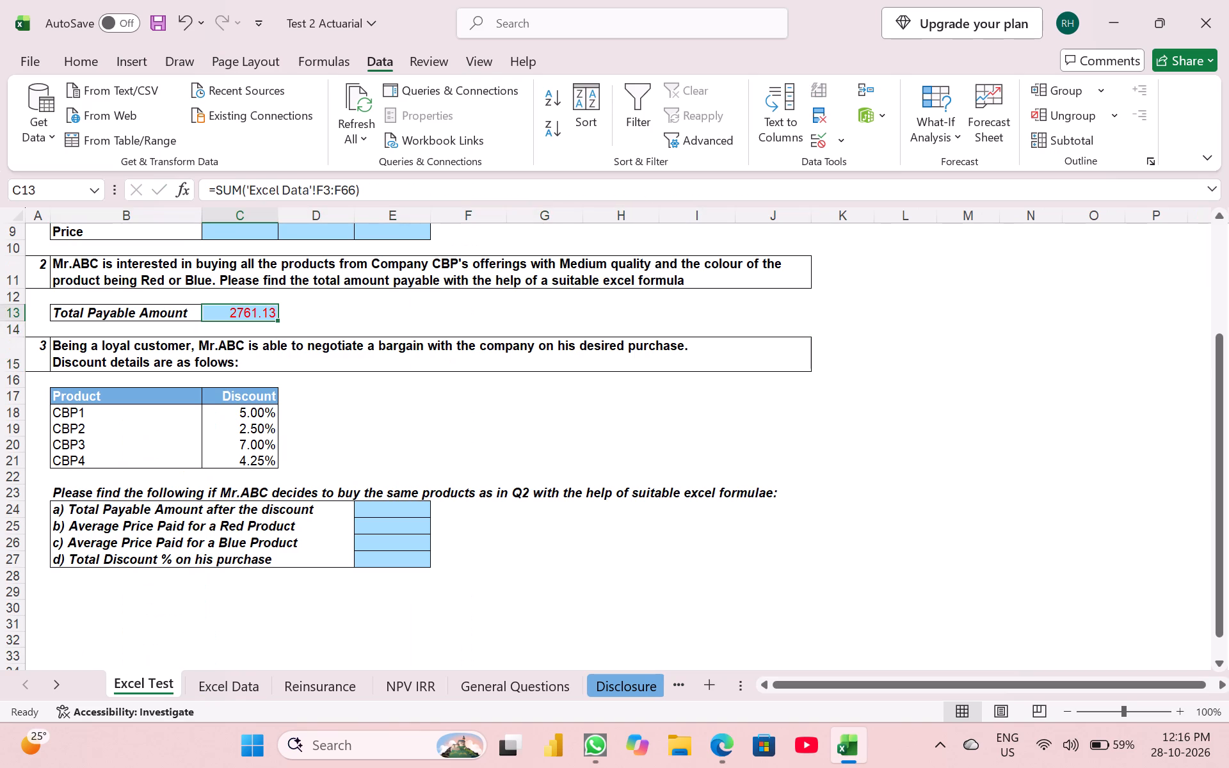
pyautogui.press('Up')
pyautogui.press('Down')
# Review question 3's discount table and its four answer cells on the Excel Test sheet.
pyautogui.press('Down')
pyautogui.press('Down')
pyautogui.press('Down')
pyautogui.press('Down')
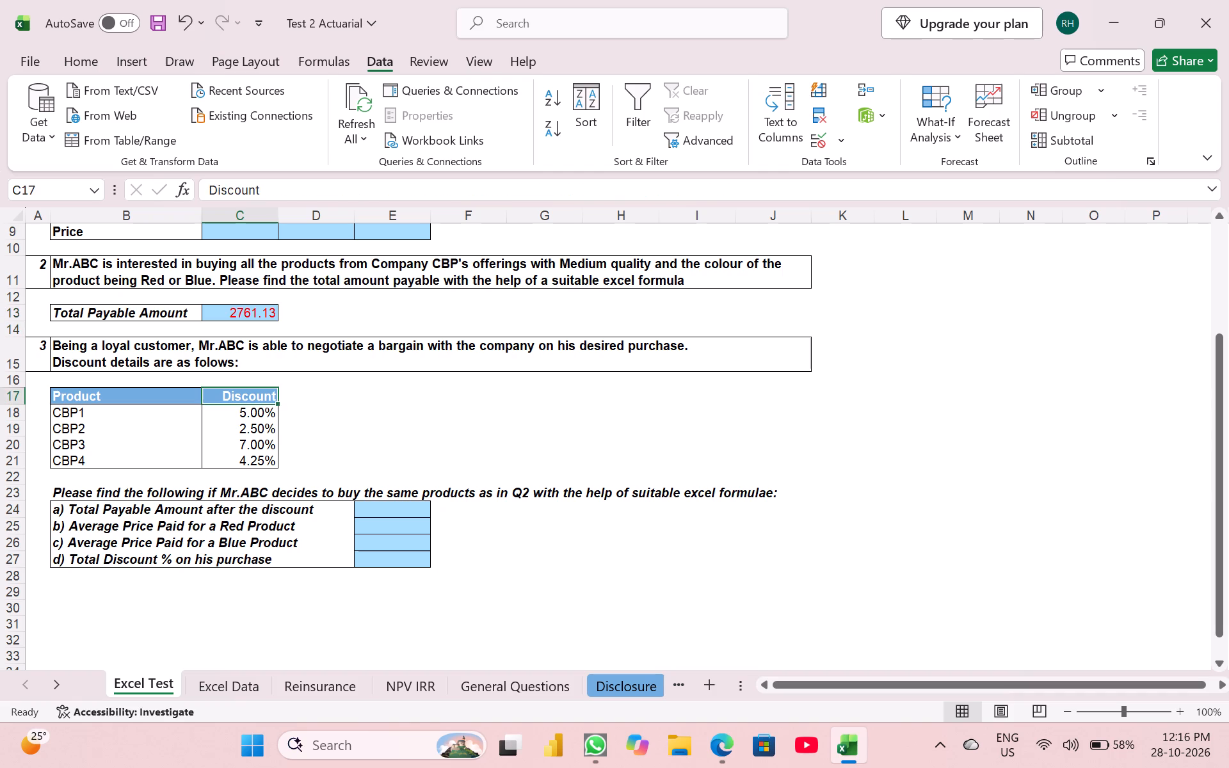
pyautogui.press('Up')
pyautogui.press('Down')
pyautogui.press('Down')
pyautogui.press('Down')
pyautogui.press('Down')
pyautogui.press('Down')
pyautogui.press('Down')
pyautogui.press('Down')
pyautogui.press('Down')
pyautogui.press('Right')
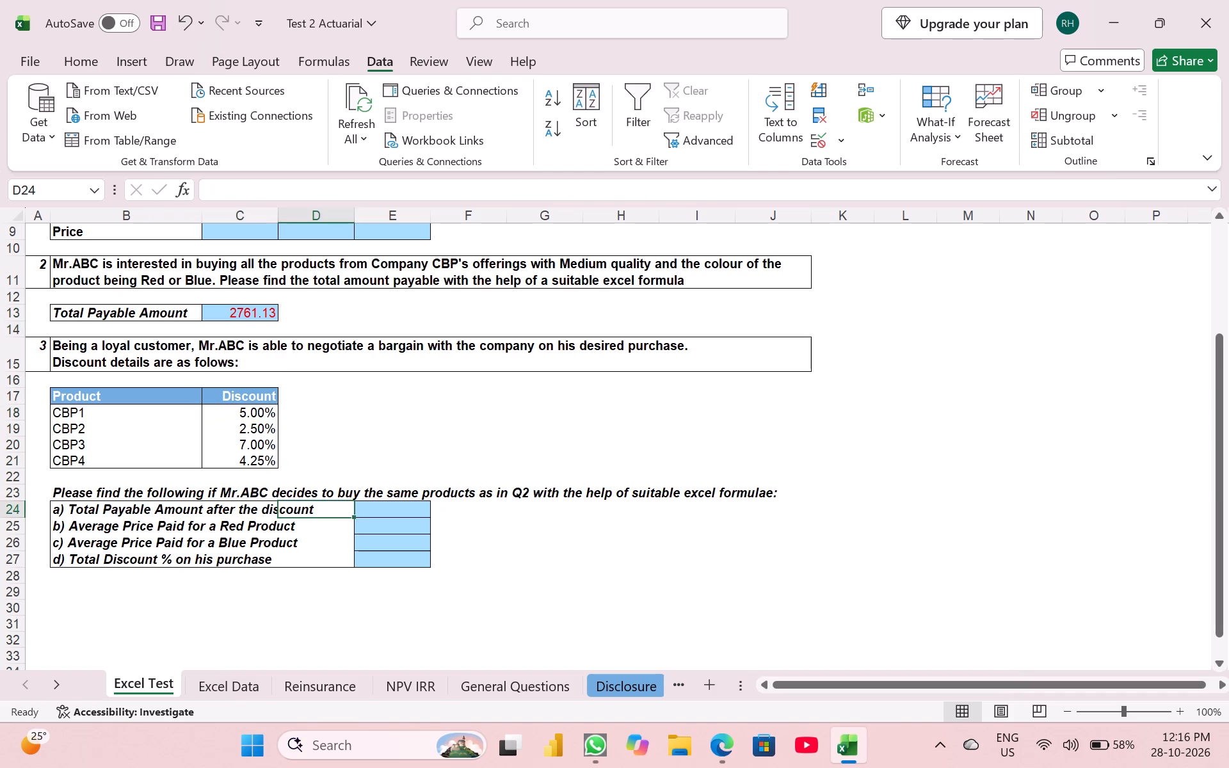
pyautogui.press('Right')
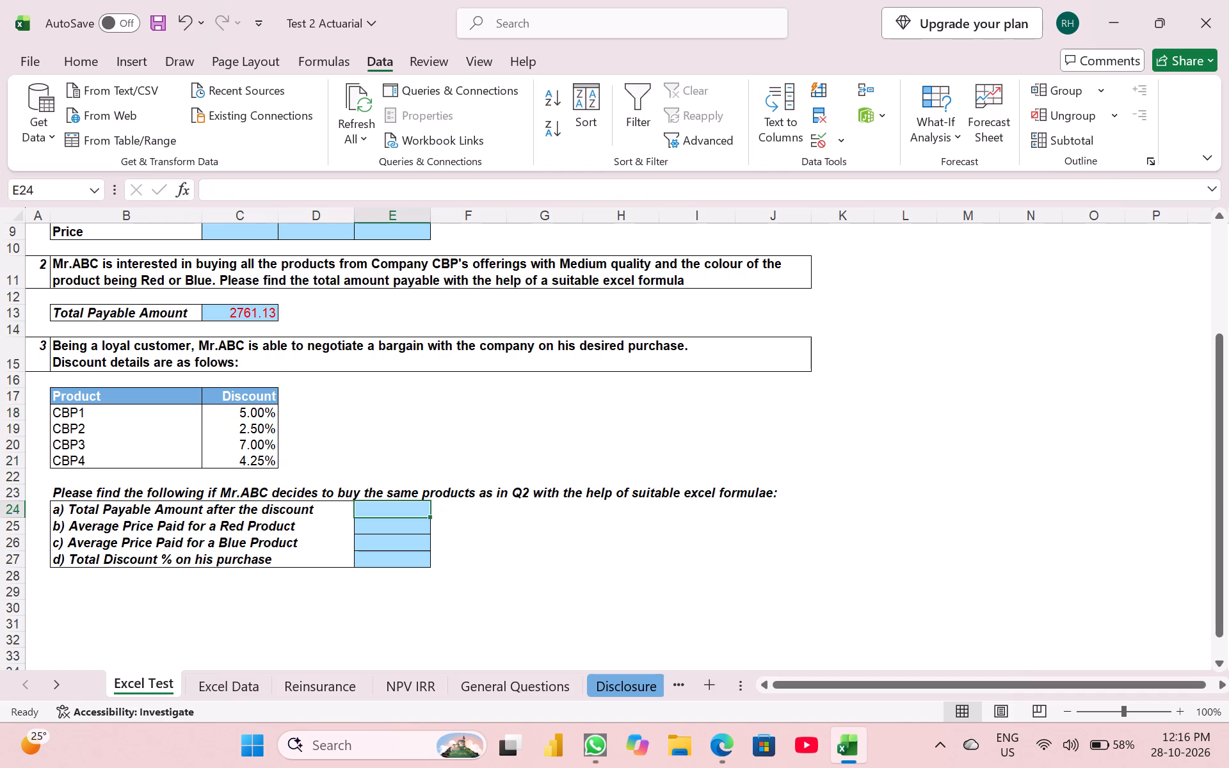
# Replace the Total Payable Amount formula in C13 with a SUM of the undiscounted Price range 'Excel Data'!E3:E66.
pyautogui.press('Up')
pyautogui.press('Up')
pyautogui.press('Up')
pyautogui.press('Up')
pyautogui.press('Up')
pyautogui.press('Up')
pyautogui.press('Up')
pyautogui.press('Up')
pyautogui.press('Left')
pyautogui.press('Left')
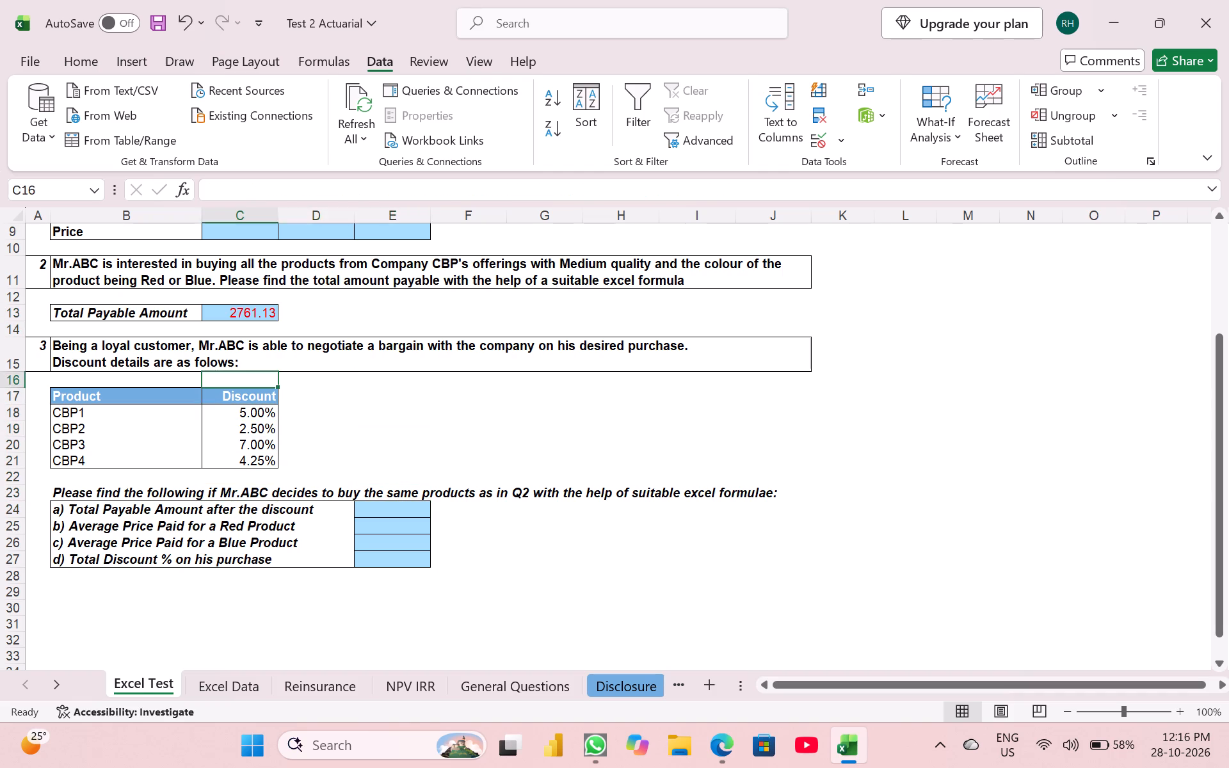
pyautogui.press('Up')
pyautogui.press('Up')
pyautogui.press('Up')
pyautogui.write('=sum(')
pyautogui.click(241, 684)
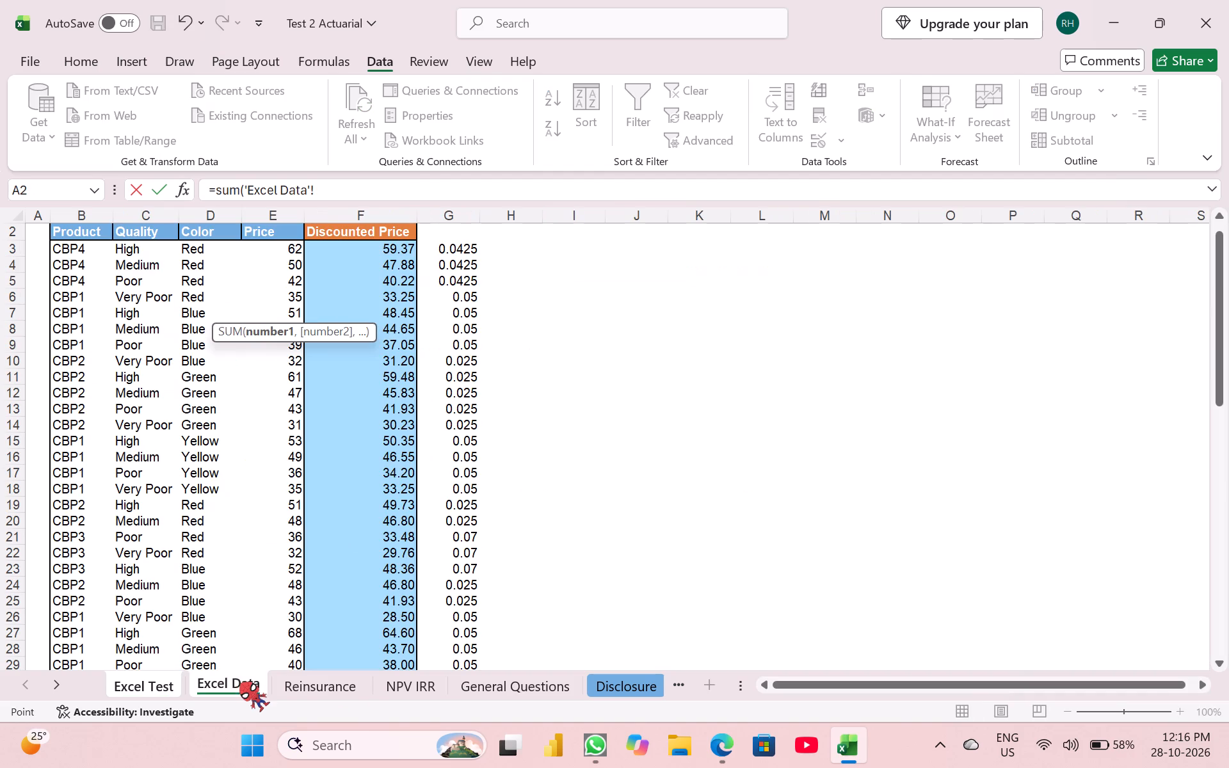
pyautogui.click(288, 251)
pyautogui.hotkey('ctrl', 'shift', 'Down')
pyautogui.hotkey('shift', ')')
pyautogui.press('Return')
# In E24, Total Payable Amount after the discount, sum the Discounted Price range 'Excel Data'!F3:F66.
pyautogui.press('Left')
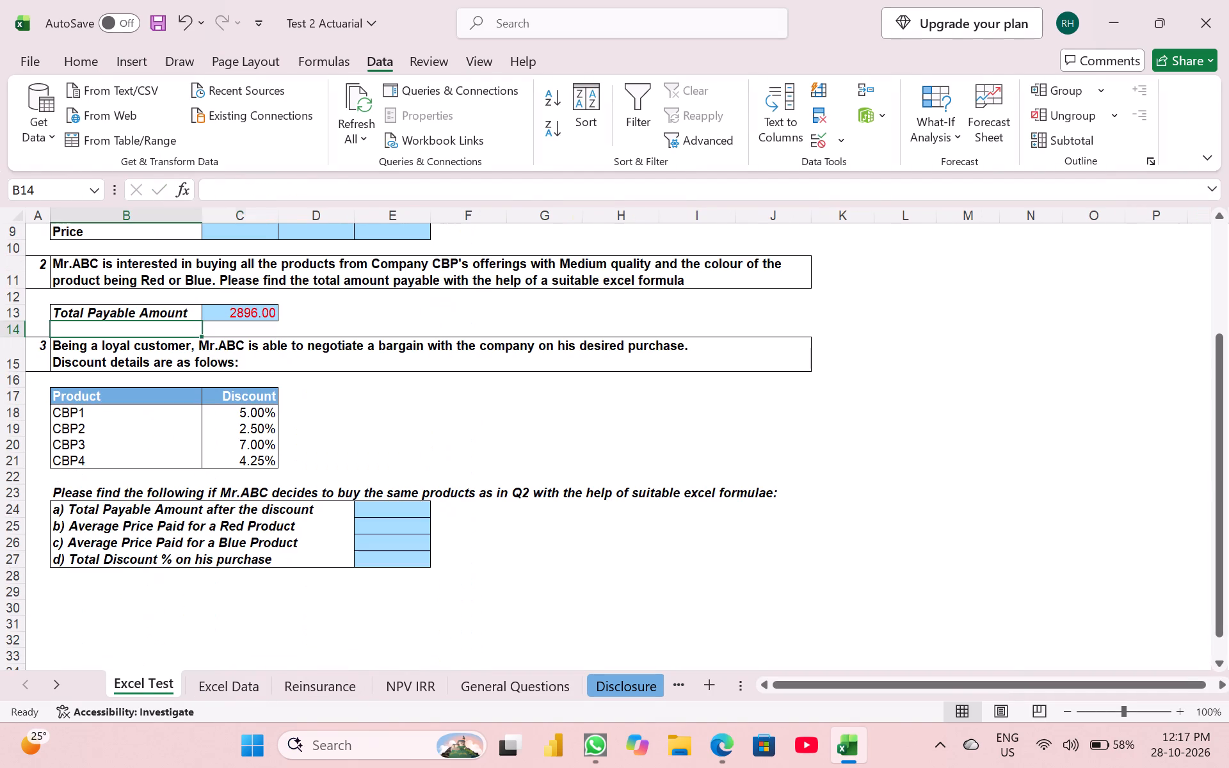
pyautogui.press('Left')
pyautogui.press('Left')
pyautogui.press('Right')
pyautogui.press('Right')
pyautogui.press('Down')
pyautogui.press('Down')
pyautogui.press('Down')
pyautogui.press('Down')
pyautogui.press('Down')
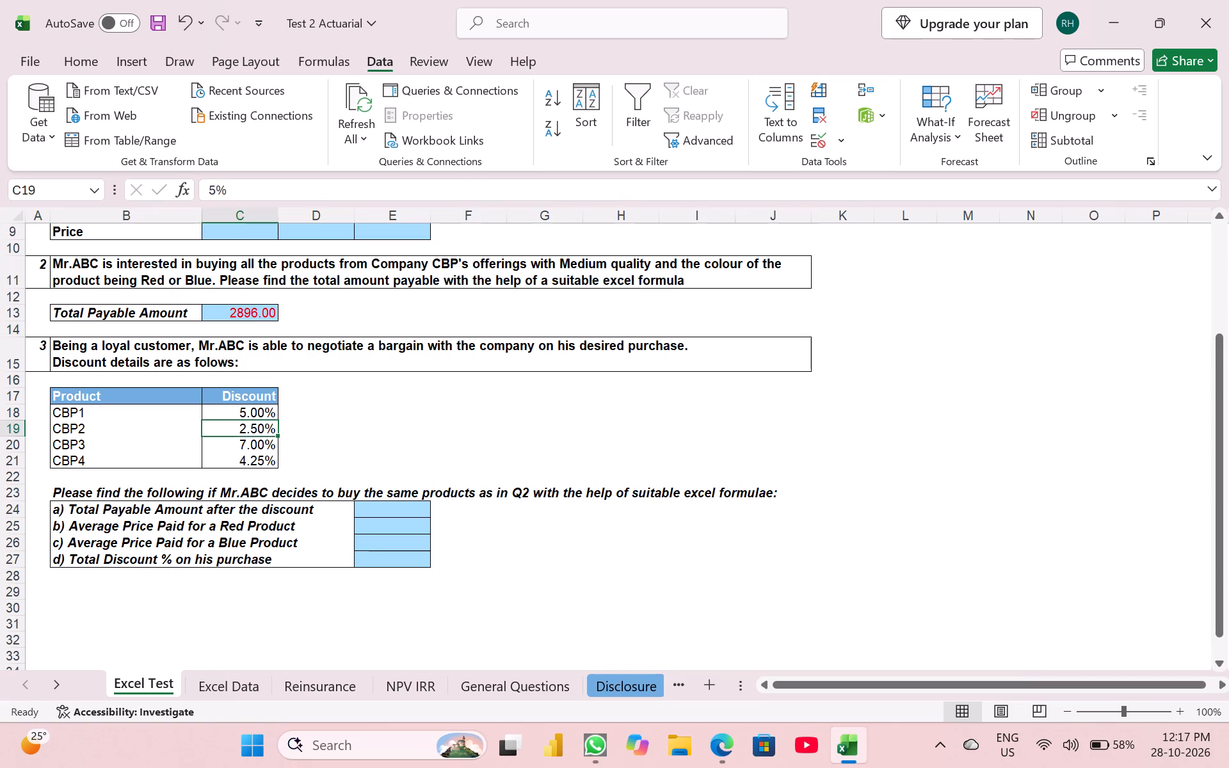
pyautogui.press('Down')
pyautogui.press('Down')
pyautogui.press('Down')
pyautogui.press('Down')
pyautogui.press('Down')
pyautogui.press('Right')
pyautogui.press('Right')
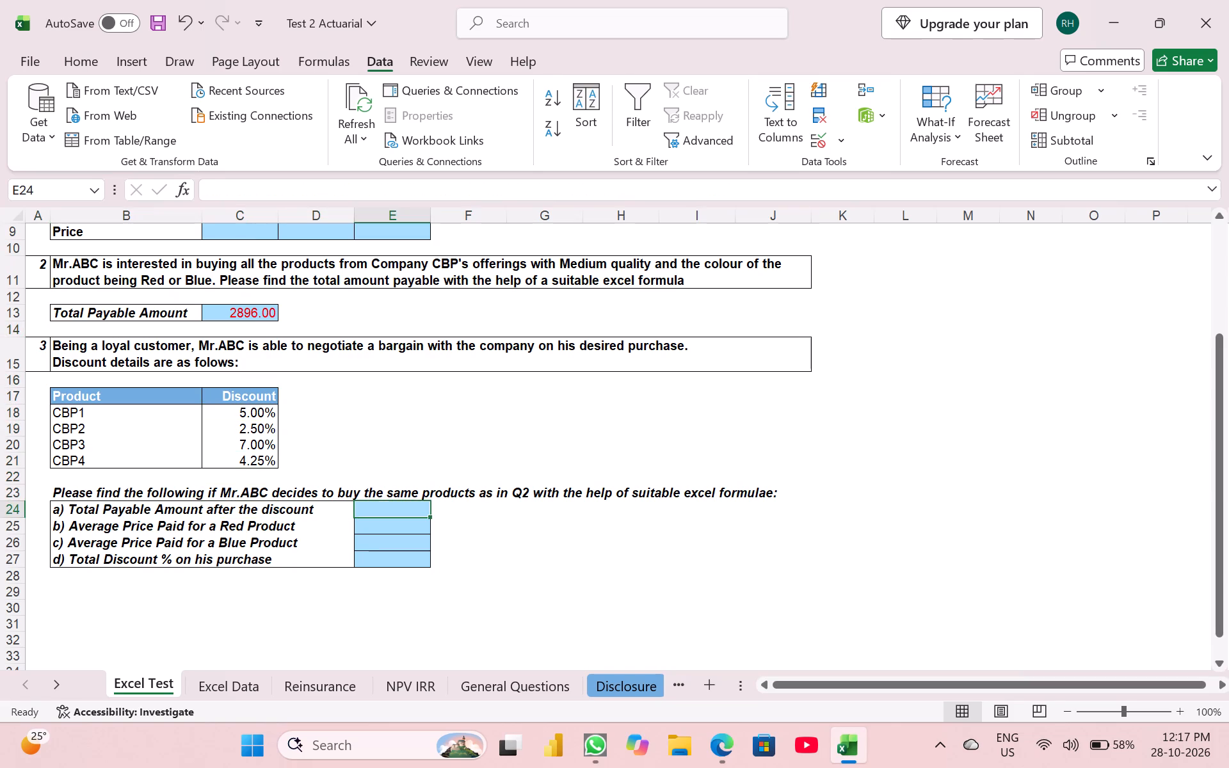
pyautogui.write('=sum(')
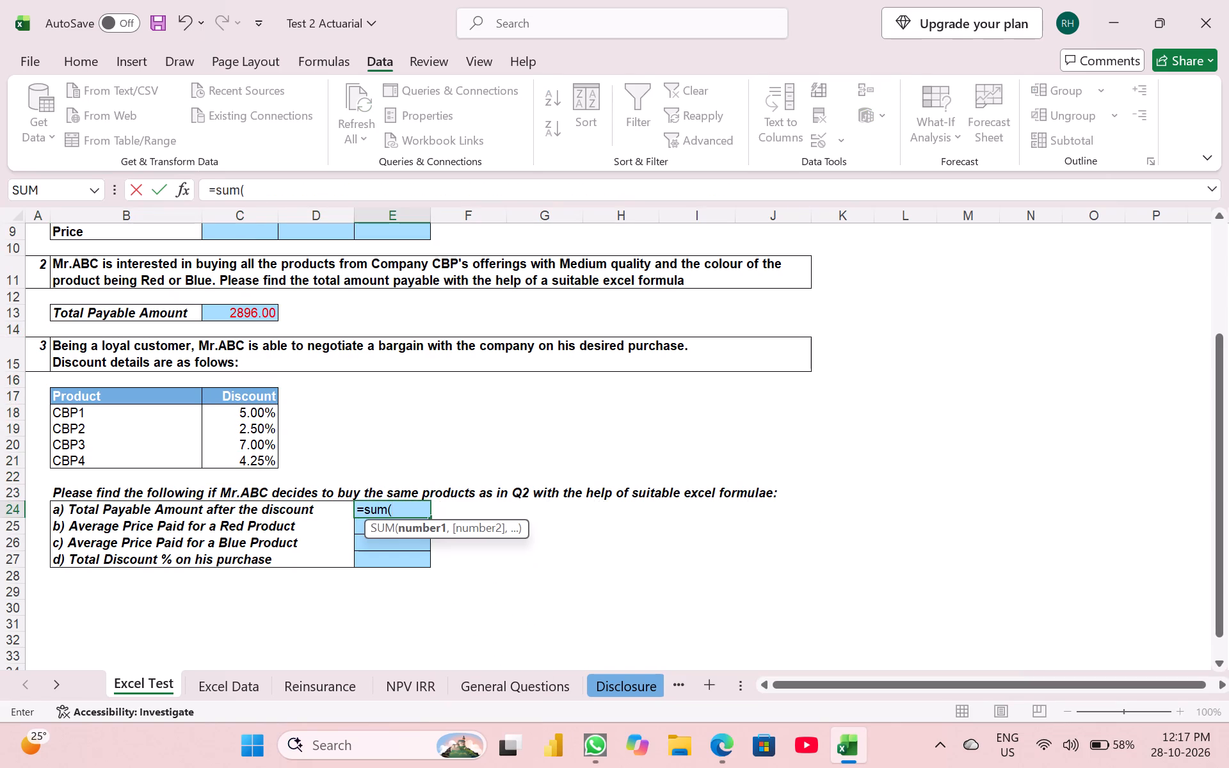
pyautogui.click(241, 684)
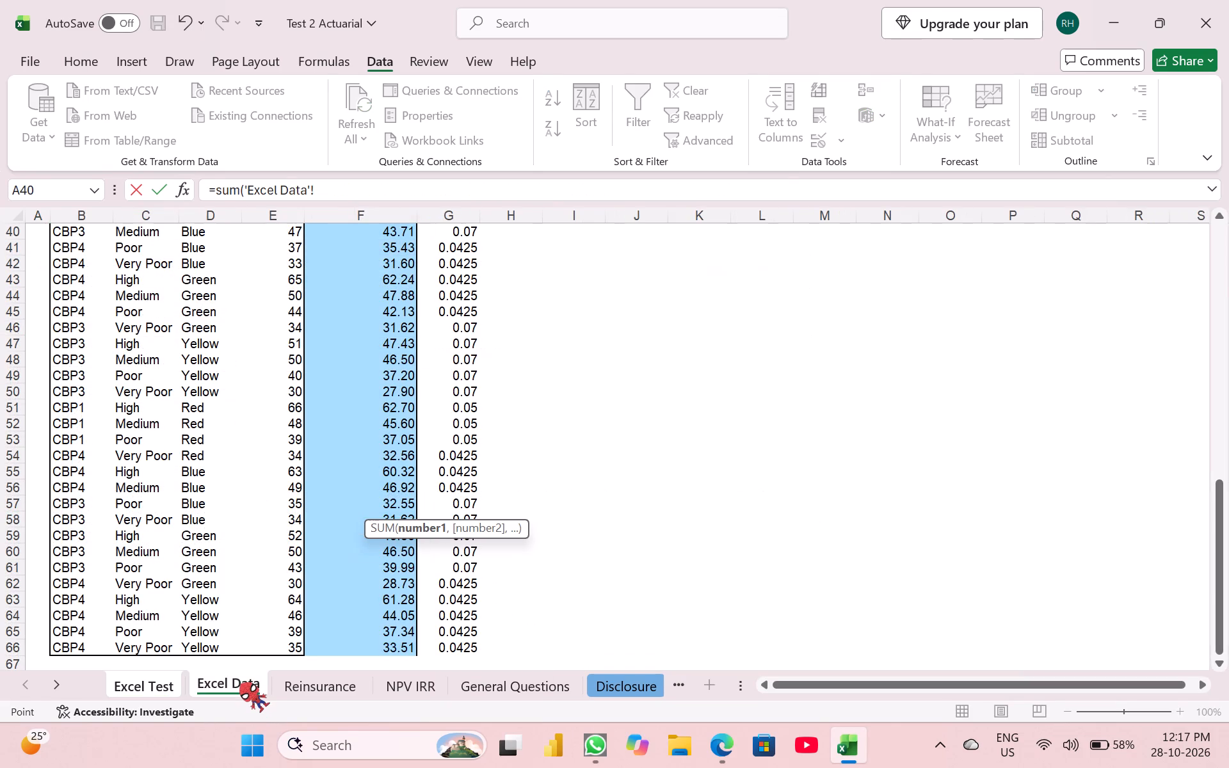
pyautogui.click(449, 414)
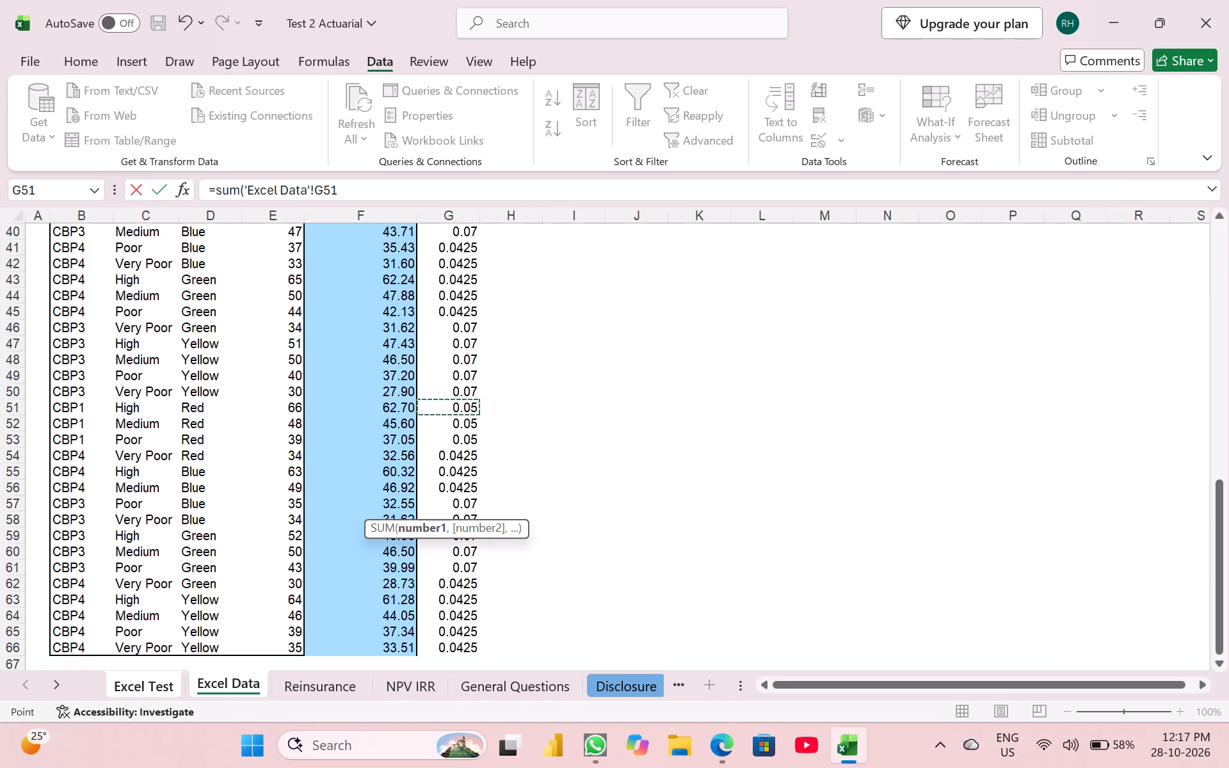
pyautogui.press('shift+super+F23')
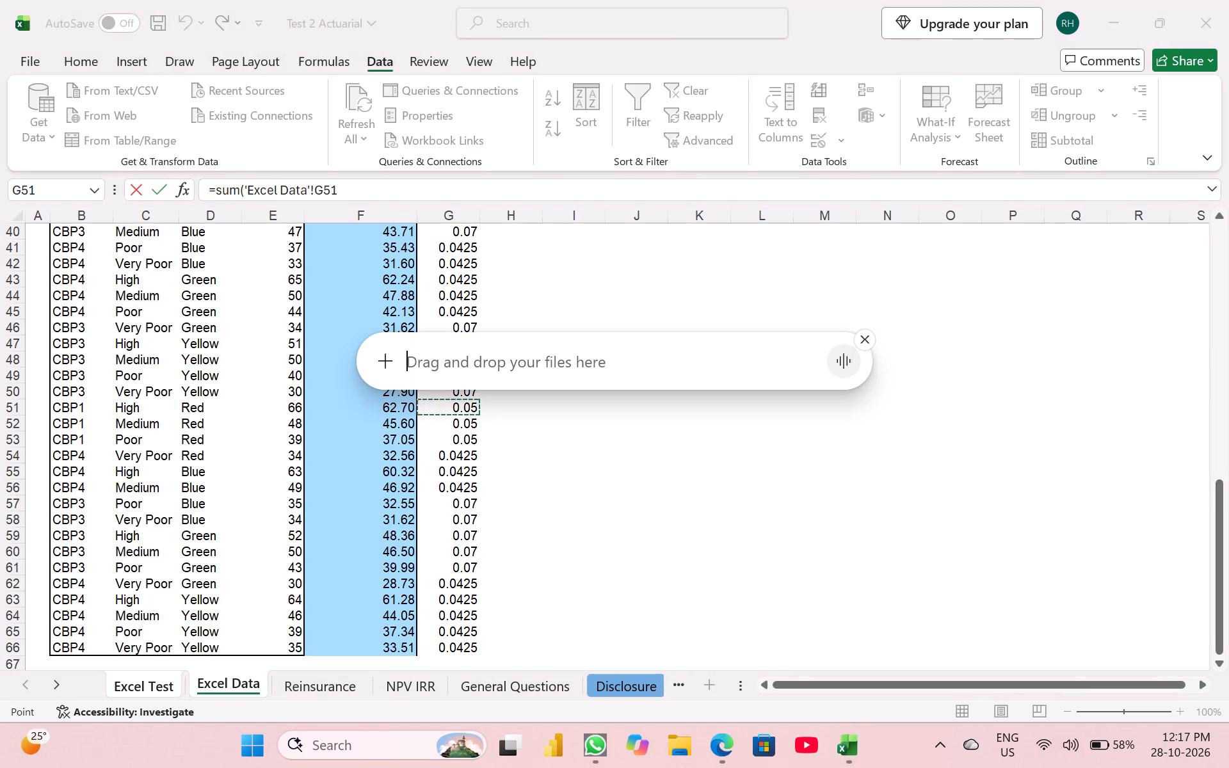
pyautogui.click(862, 331)
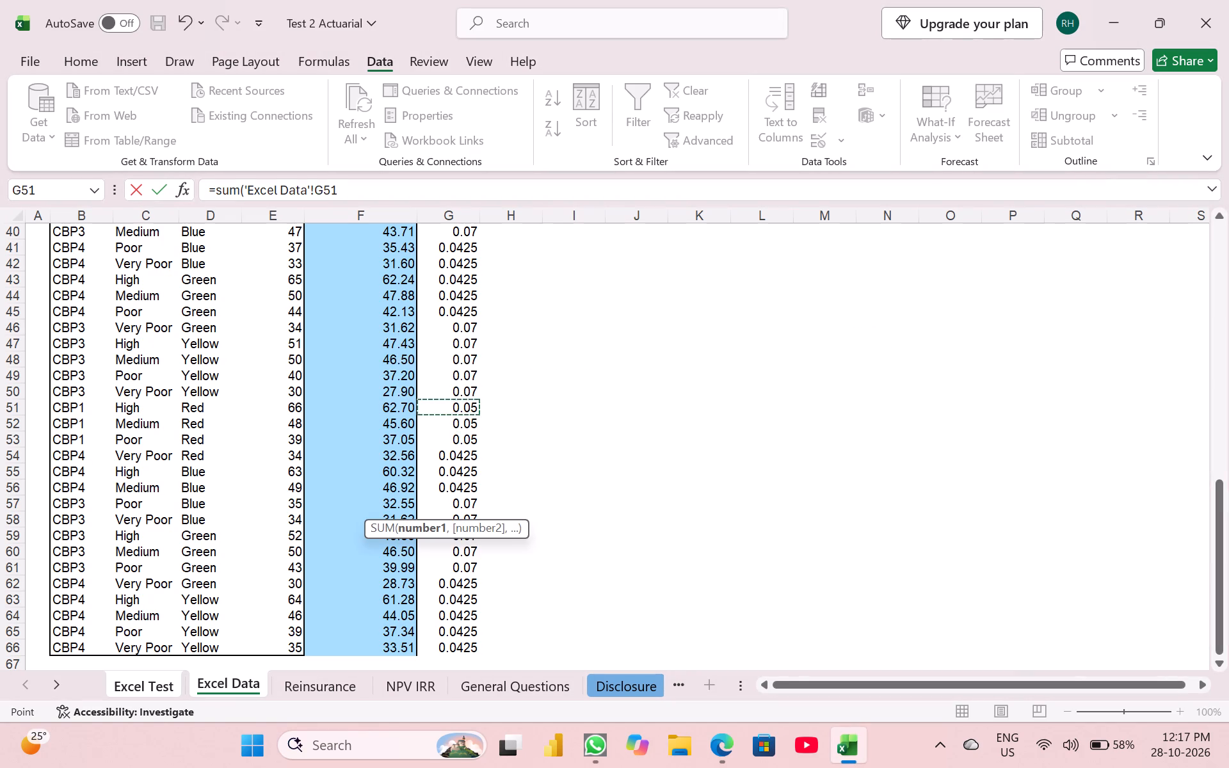
pyautogui.click(393, 394)
pyautogui.hotkey('ctrl', 'Left')
pyautogui.hotkey('ctrl', 'Right')
pyautogui.press('Left')
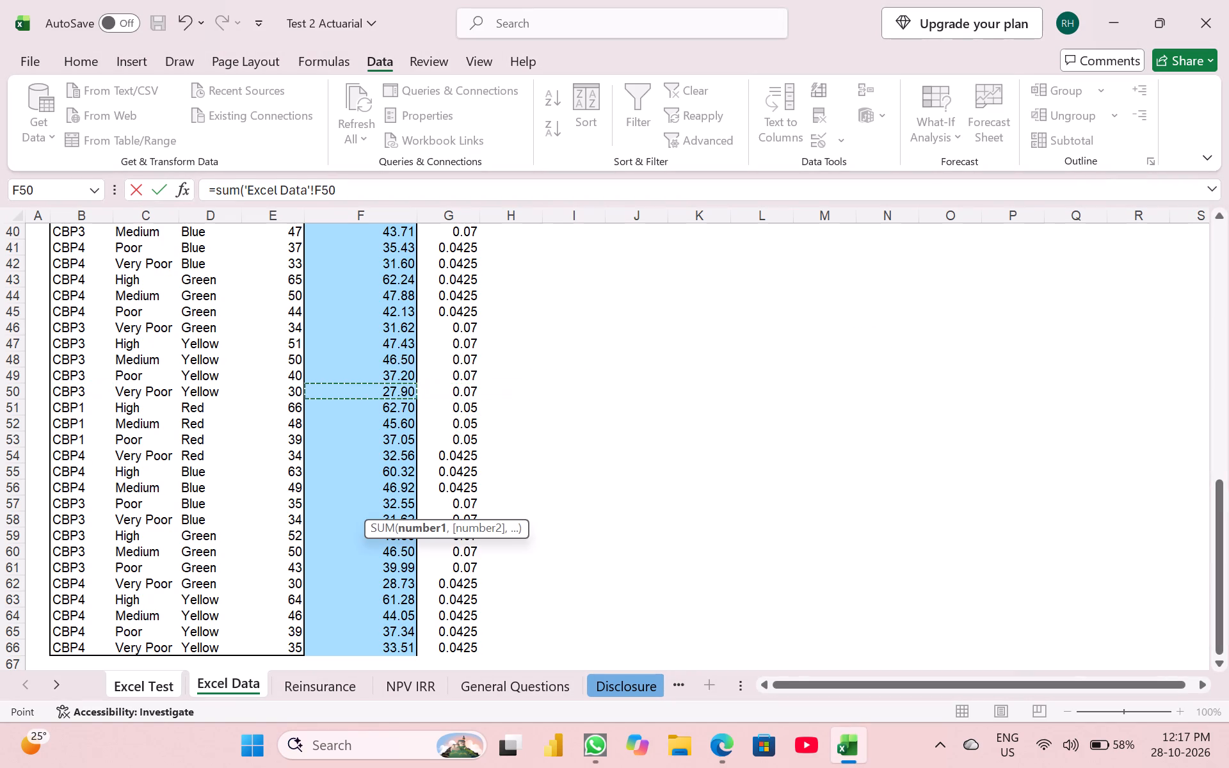
pyautogui.hotkey('ctrl', 'Up')
pyautogui.press('Down')
pyautogui.hotkey('ctrl', 'shift', 'Down')
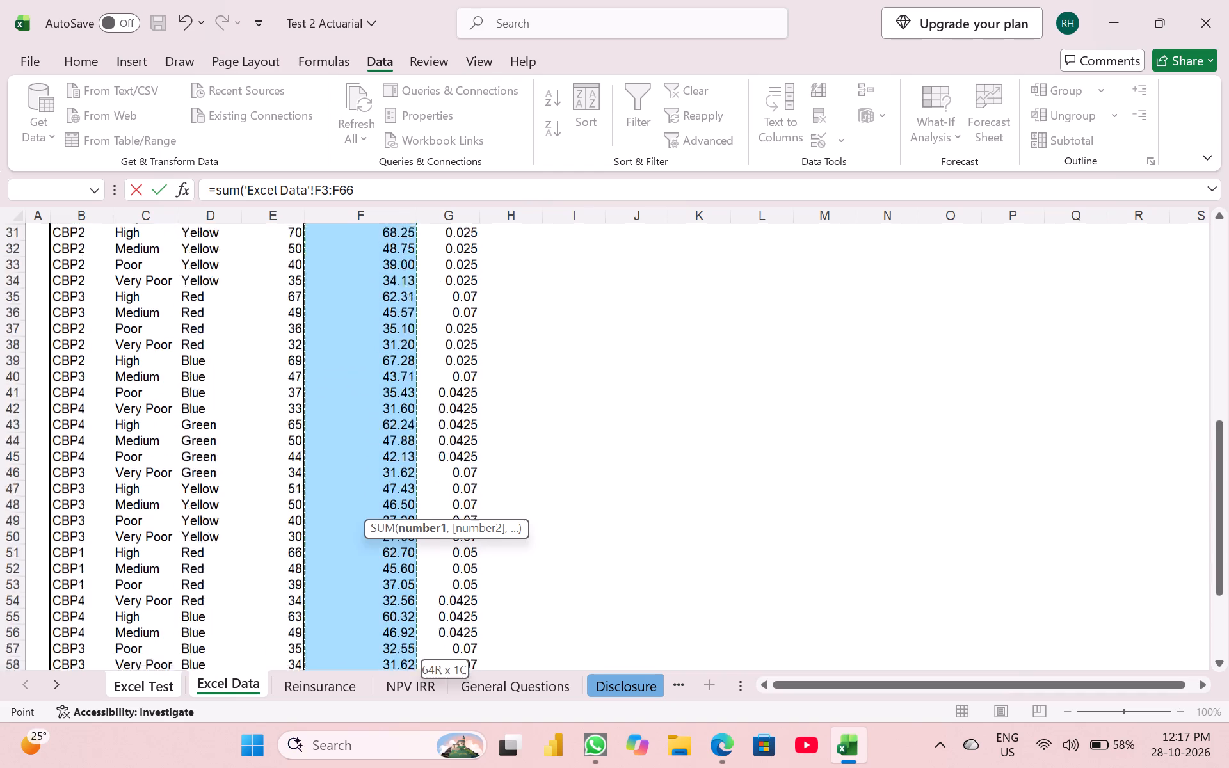
pyautogui.hotkey('shift', ')')
pyautogui.press('Return')
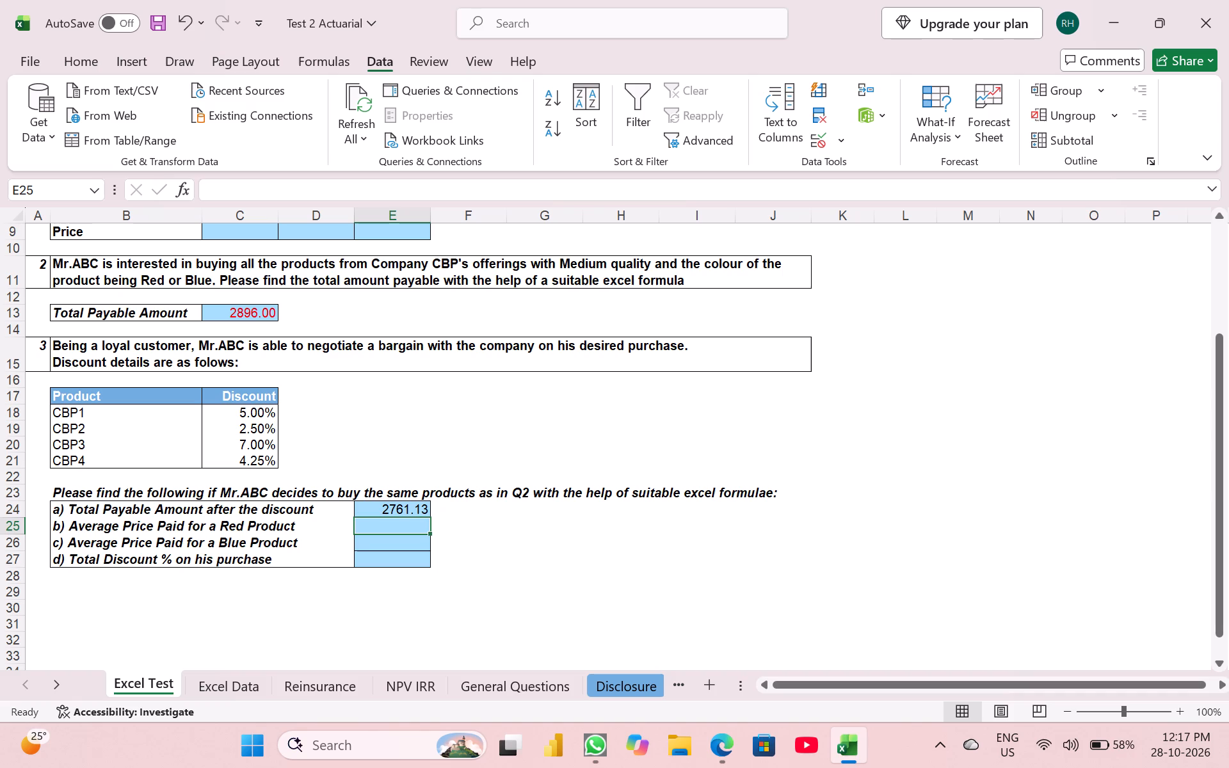
# On the Excel Data sheet, label a new helper column in H2 as red.
pyautogui.click(239, 685)
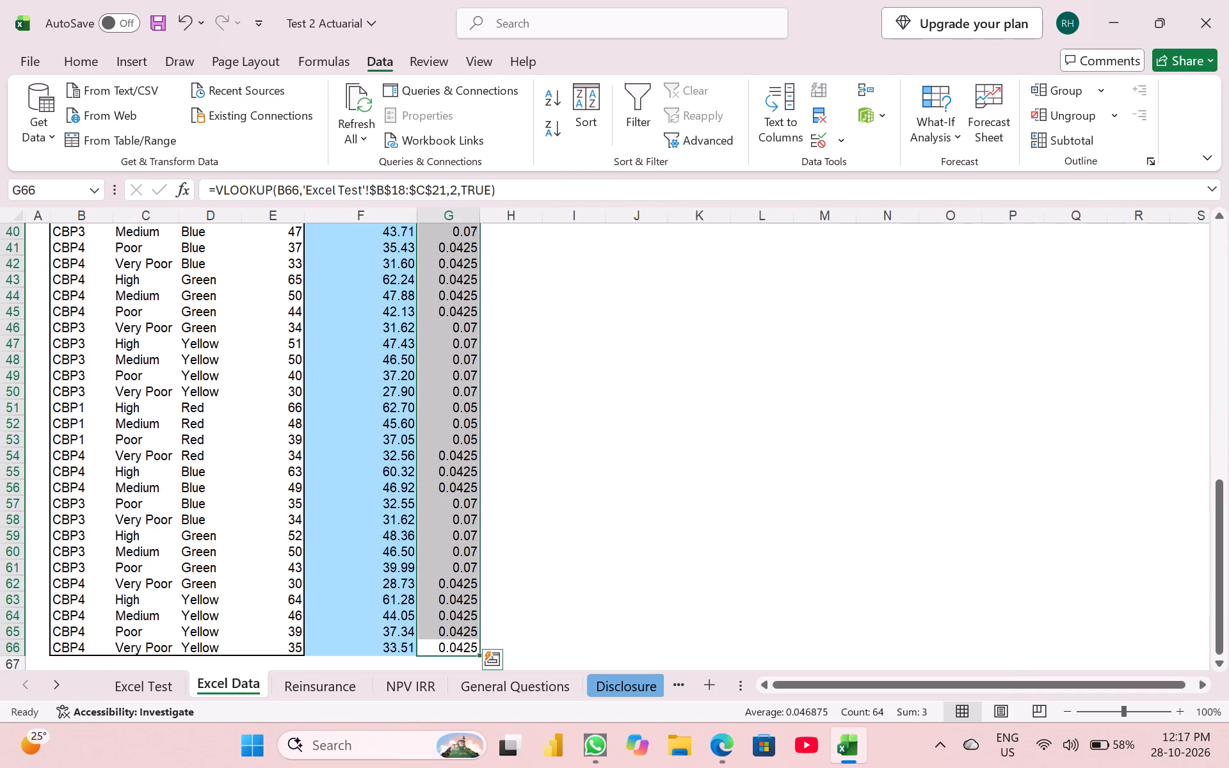
pyautogui.doubleClick(453, 381)
pyautogui.hotkey('ctrl', 'Up')
pyautogui.press('Right')
pyautogui.press('Up')
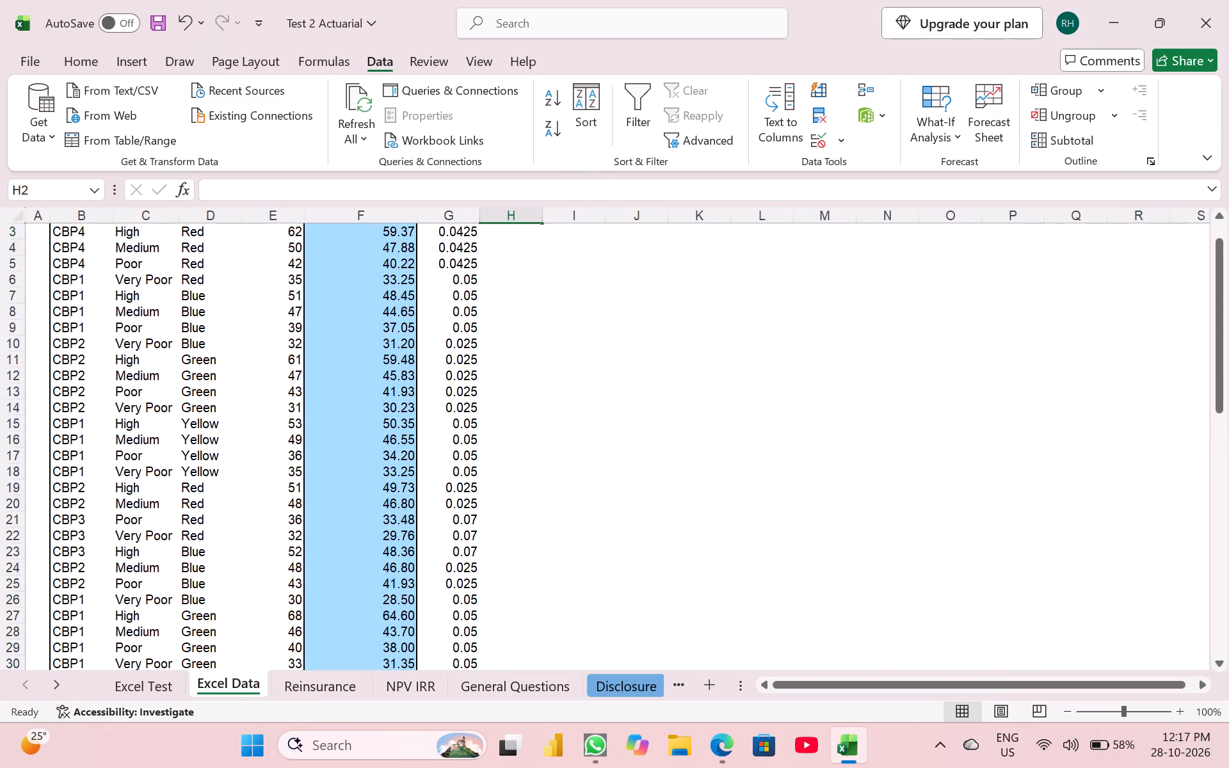
pyautogui.press('Up')
pyautogui.press('Up')
pyautogui.press('Up')
pyautogui.press('Down')
pyautogui.write('red')
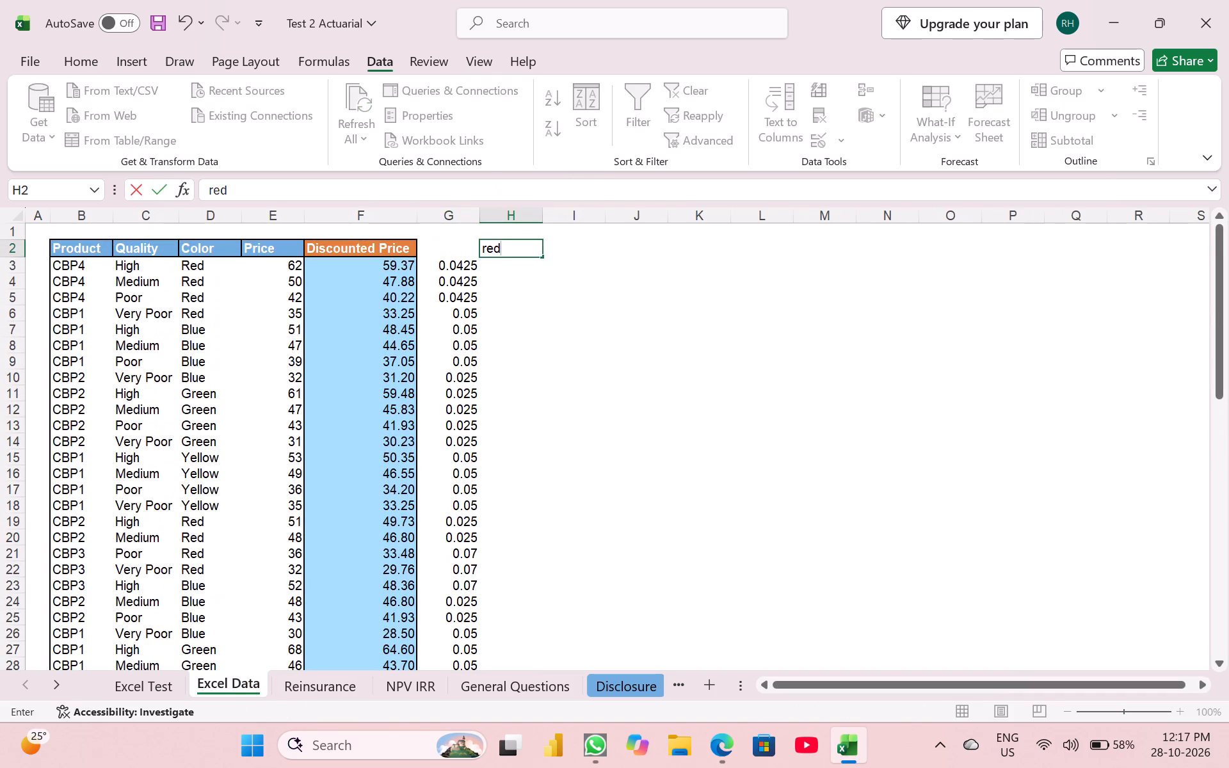
pyautogui.press('Return')
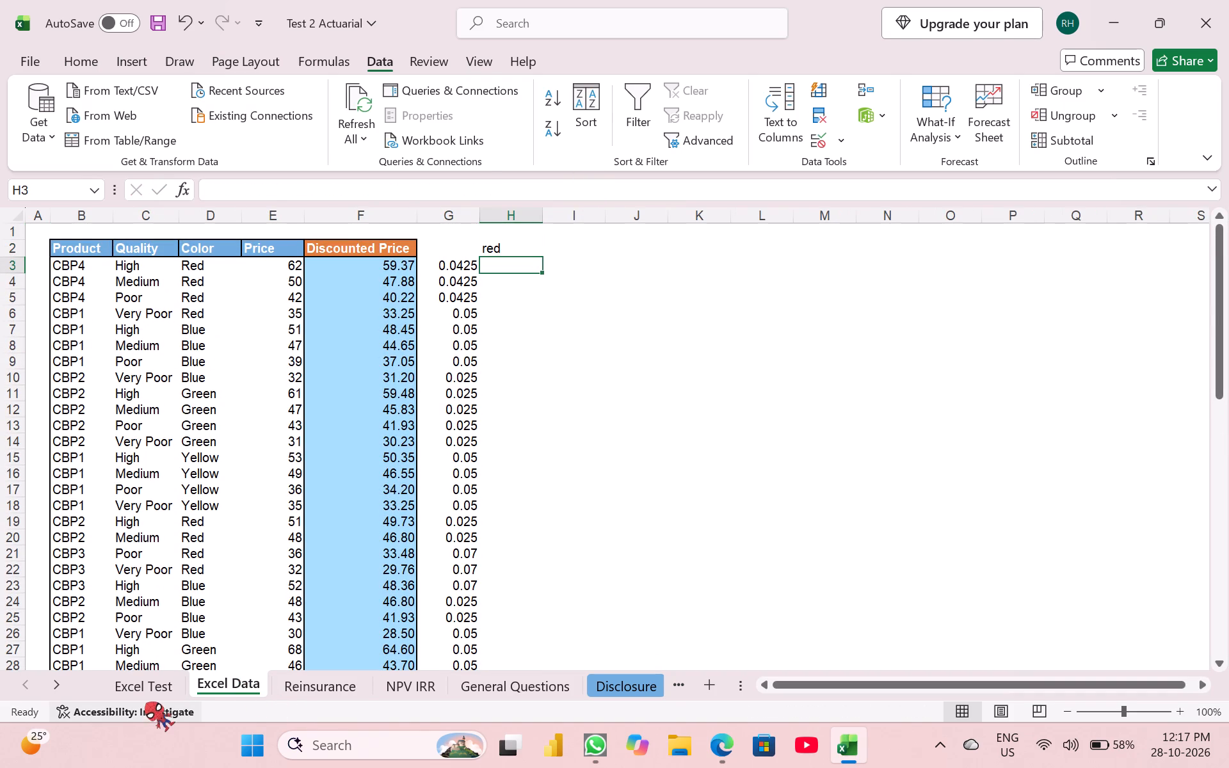
# In H3, try to enter =if(D3='red',1,0)*E3 to pick out the price of red products.
pyautogui.click(154, 688)
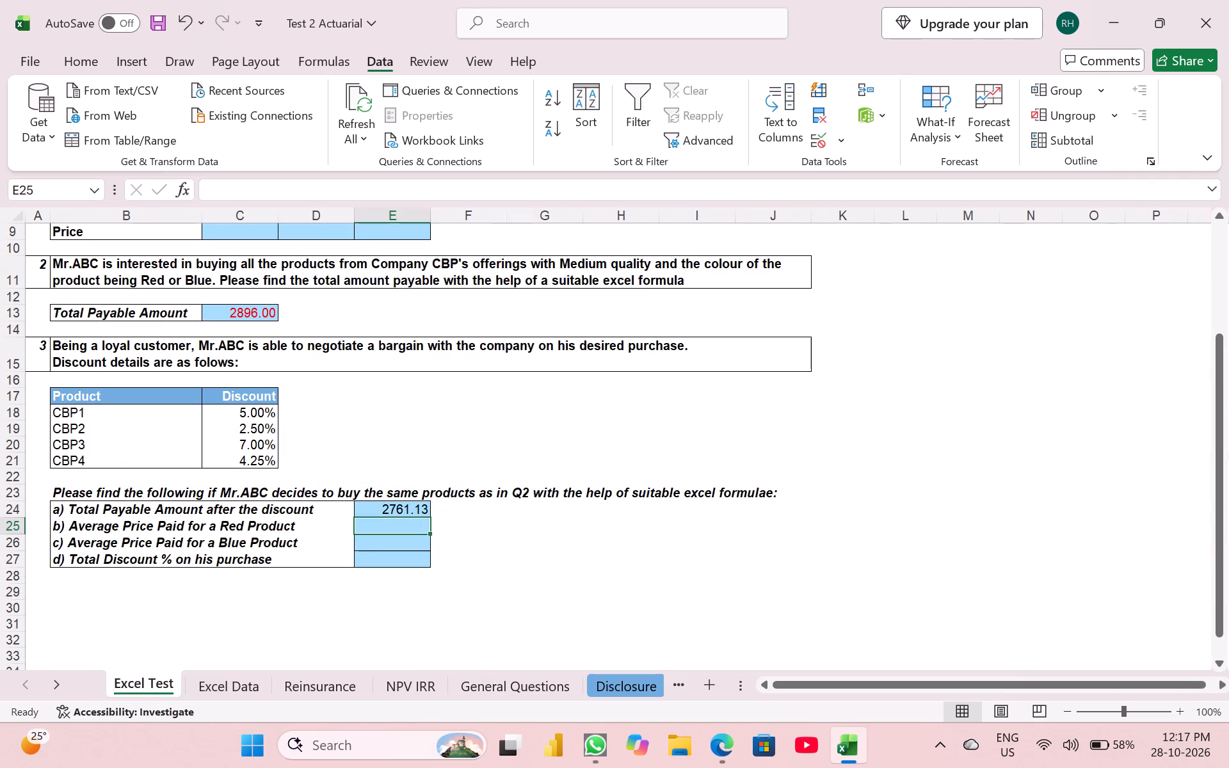
pyautogui.click(240, 688)
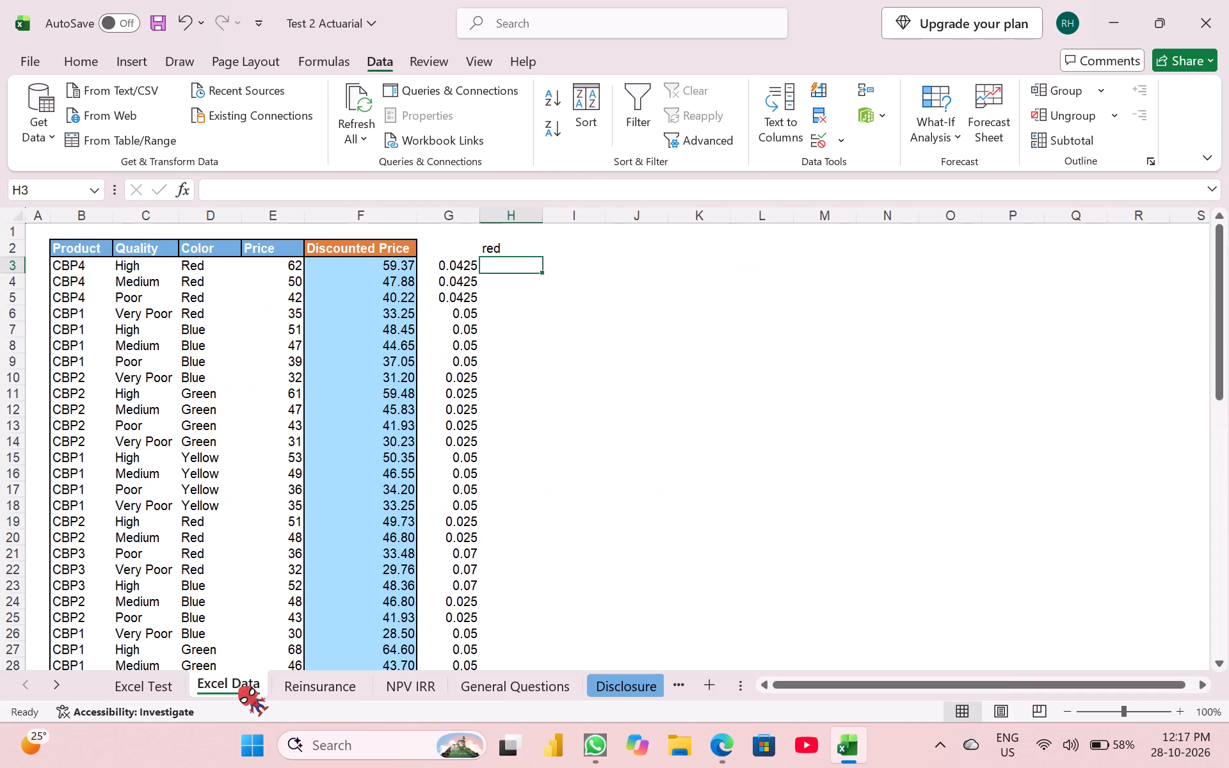
pyautogui.write('=if(')
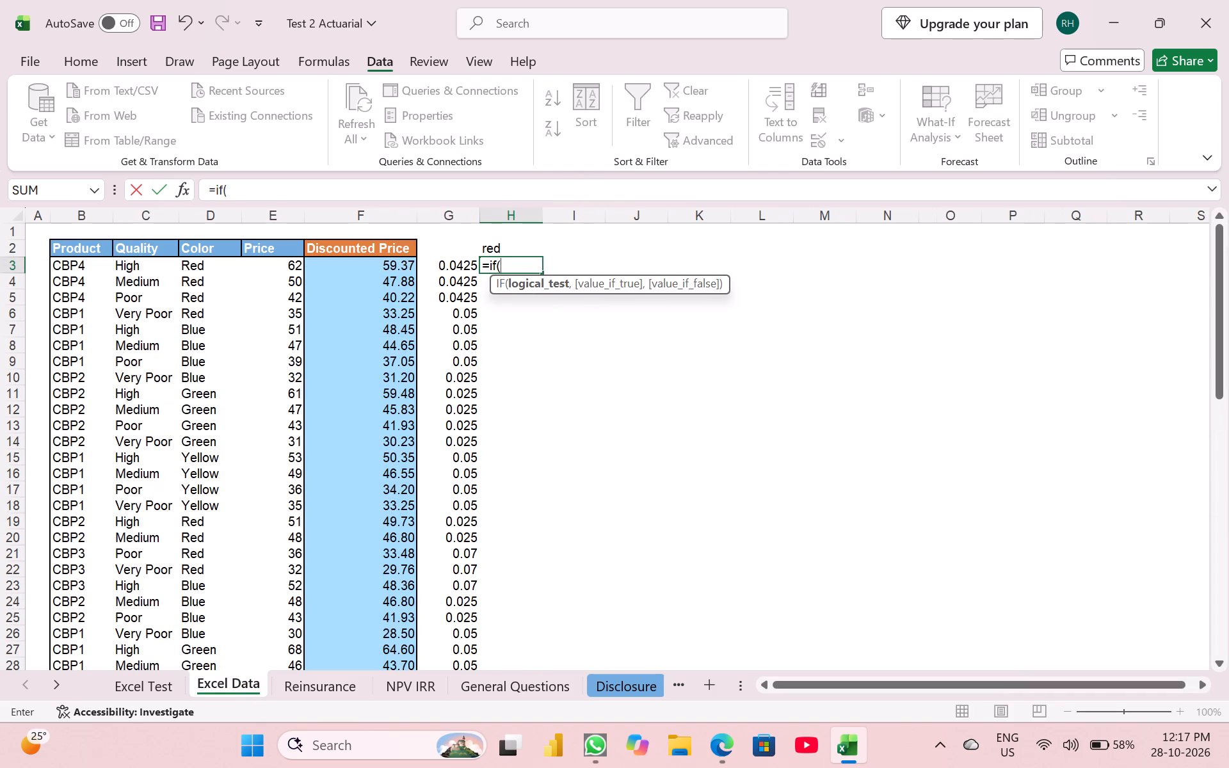
pyautogui.press('Left')
pyautogui.press('Left')
pyautogui.press('Left')
pyautogui.press('Left')
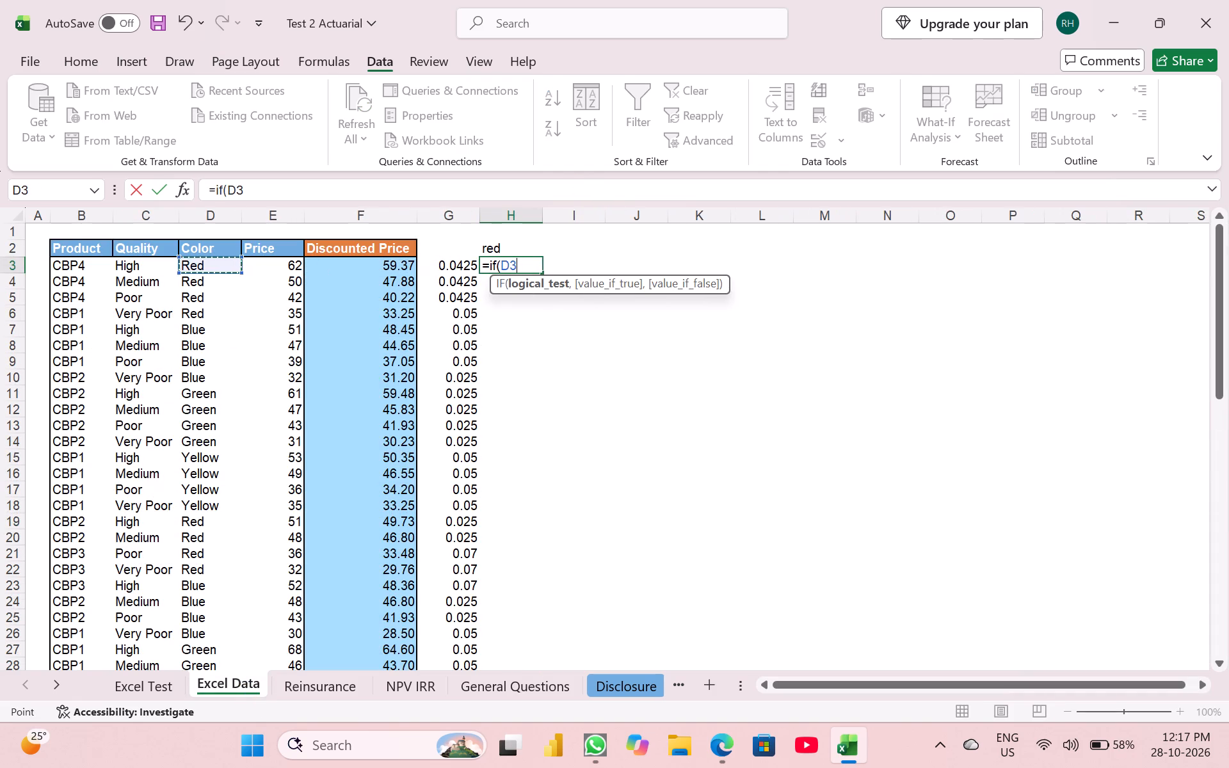
pyautogui.press('=')
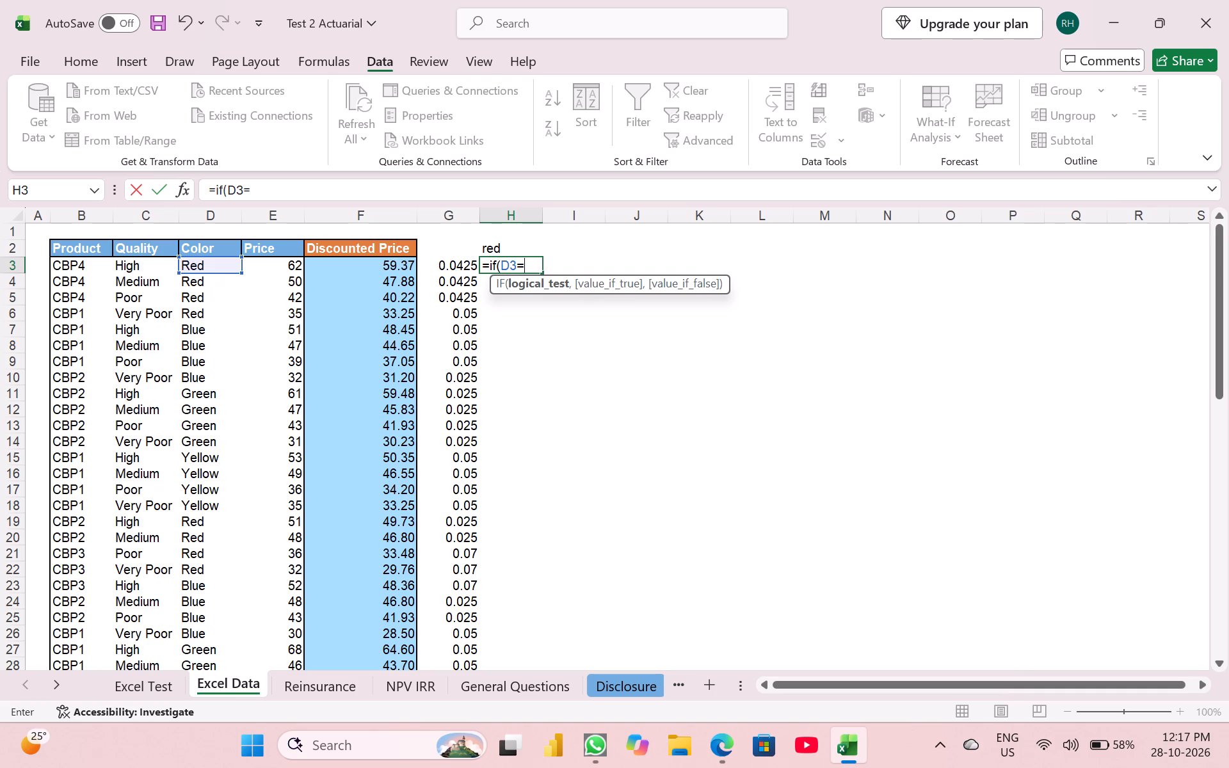
pyautogui.hotkey('shift', '"')
pyautogui.press('BackSpace')
pyautogui.press("'")
pyautogui.write('red')
pyautogui.press("'")
pyautogui.press(',')
pyautogui.write('1,0)')
pyautogui.hotkey('shift', '*')
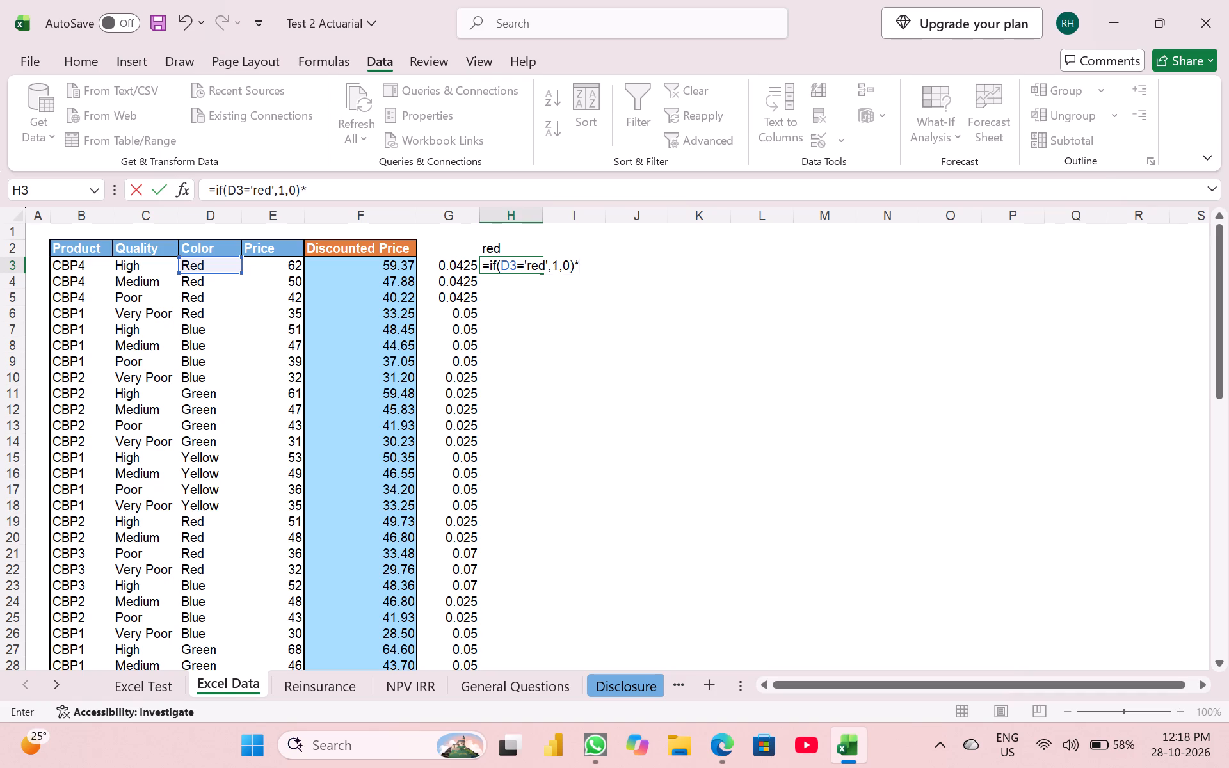
pyautogui.press('shift+super+F23')
pyautogui.press('shift+super+F23')
pyautogui.press('shift+super+F23')
pyautogui.press('shift+super+F23')
pyautogui.press('Left')
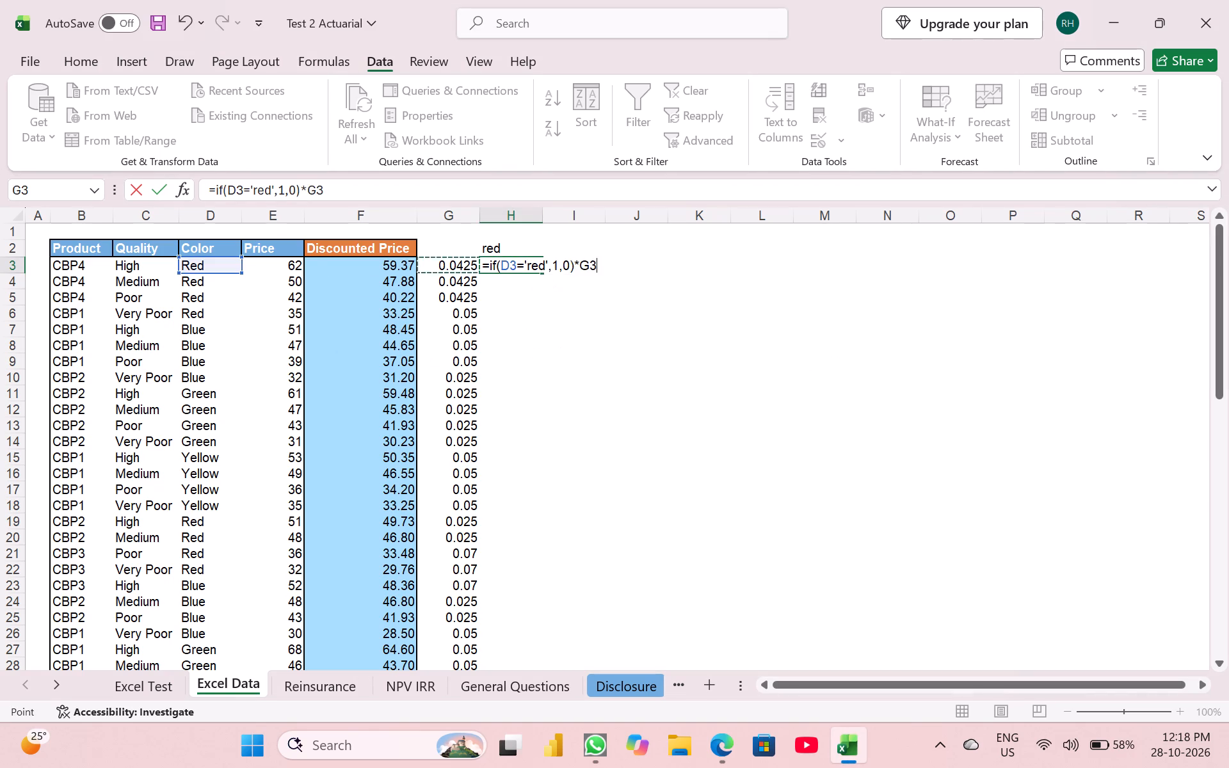
pyautogui.press('Left')
pyautogui.press('Left')
pyautogui.press('Left')
pyautogui.press('Right')
pyautogui.press('Return')
pyautogui.press('Return')
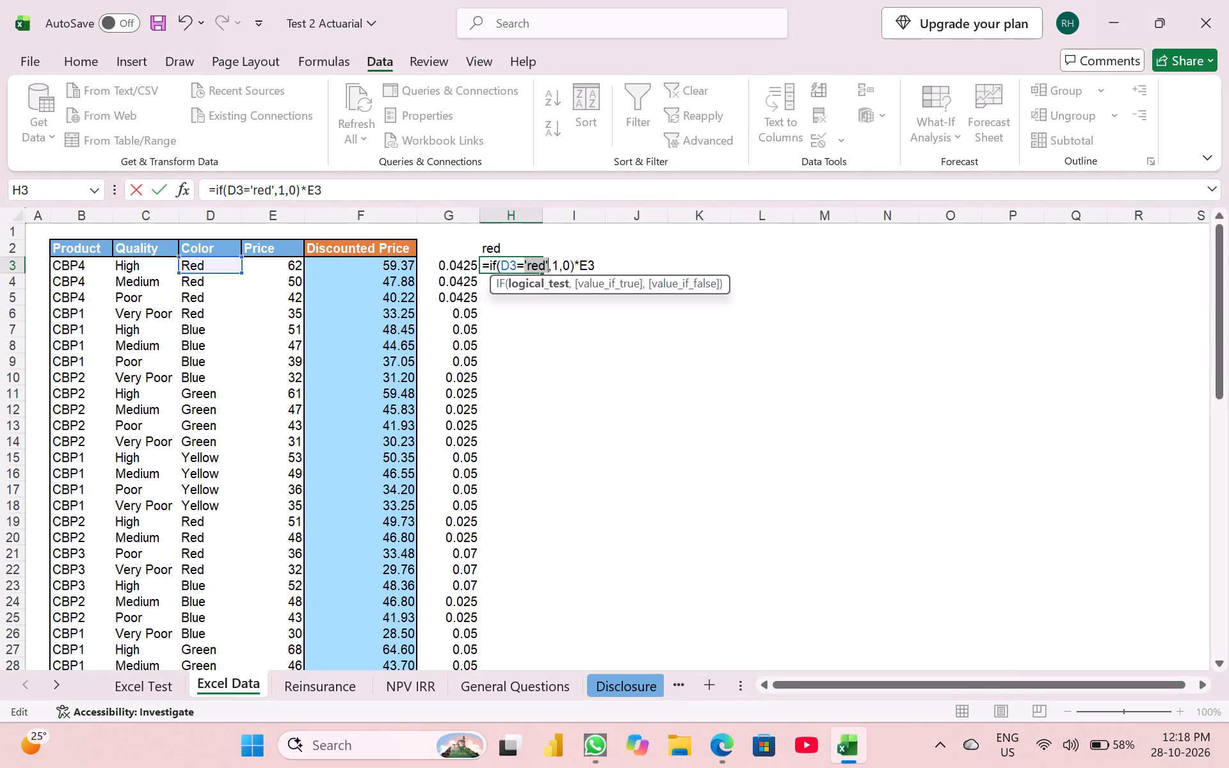
# Correct the colour test in the H3 formula to D3="Red" with double quotation marks and enter the formula.
pyautogui.hotkey('shift', '"')
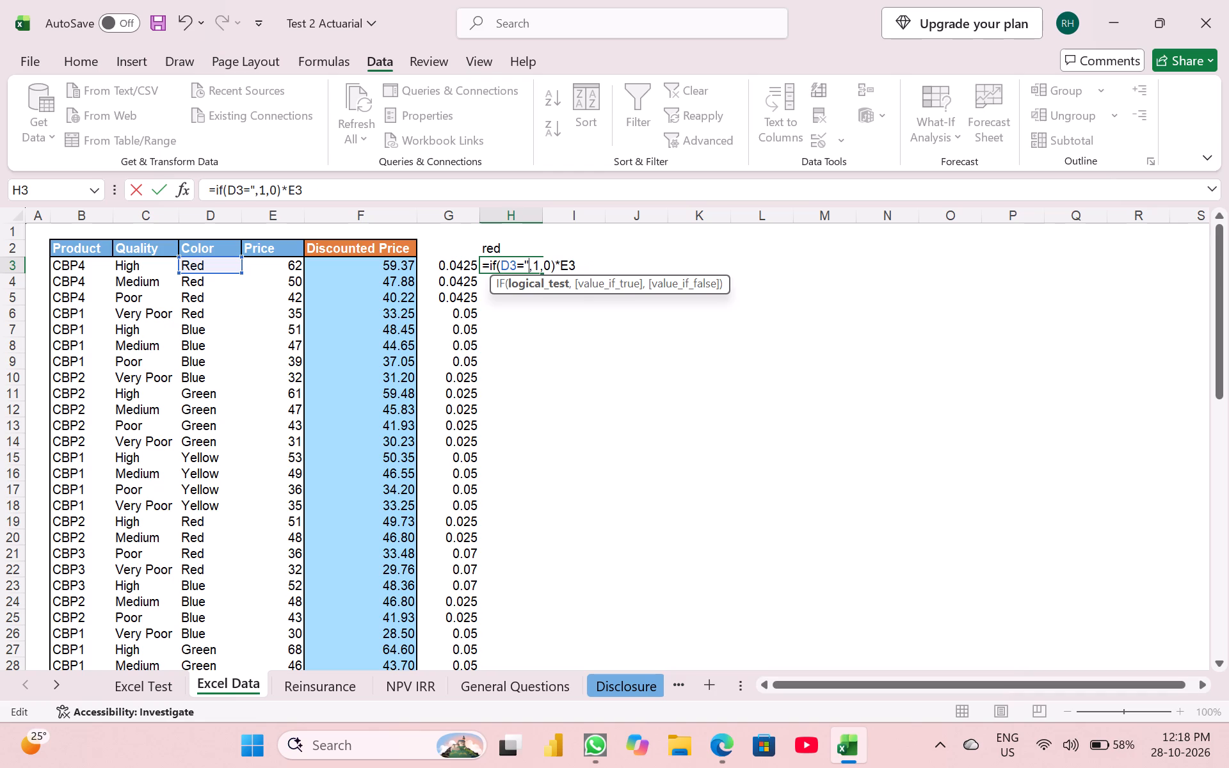
pyautogui.write('red')
pyautogui.press('BackSpace')
pyautogui.press('BackSpace')
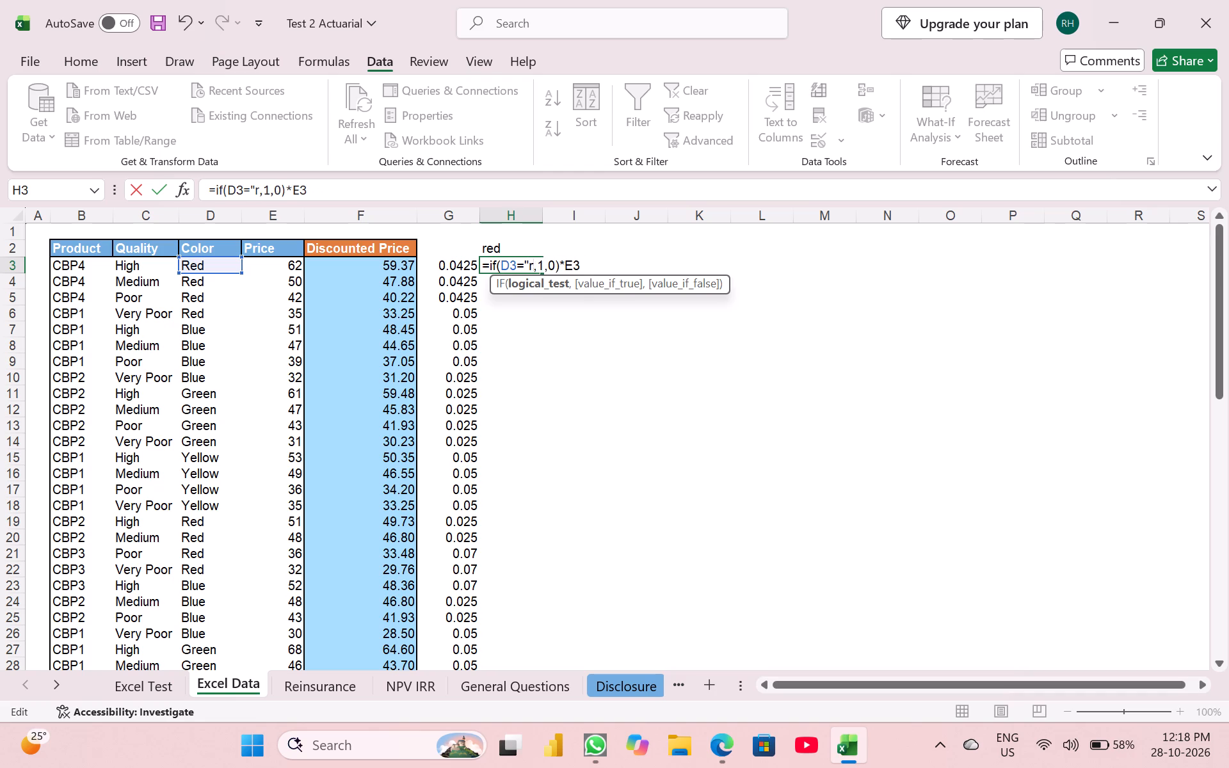
pyautogui.press('BackSpace')
pyautogui.write('Red')
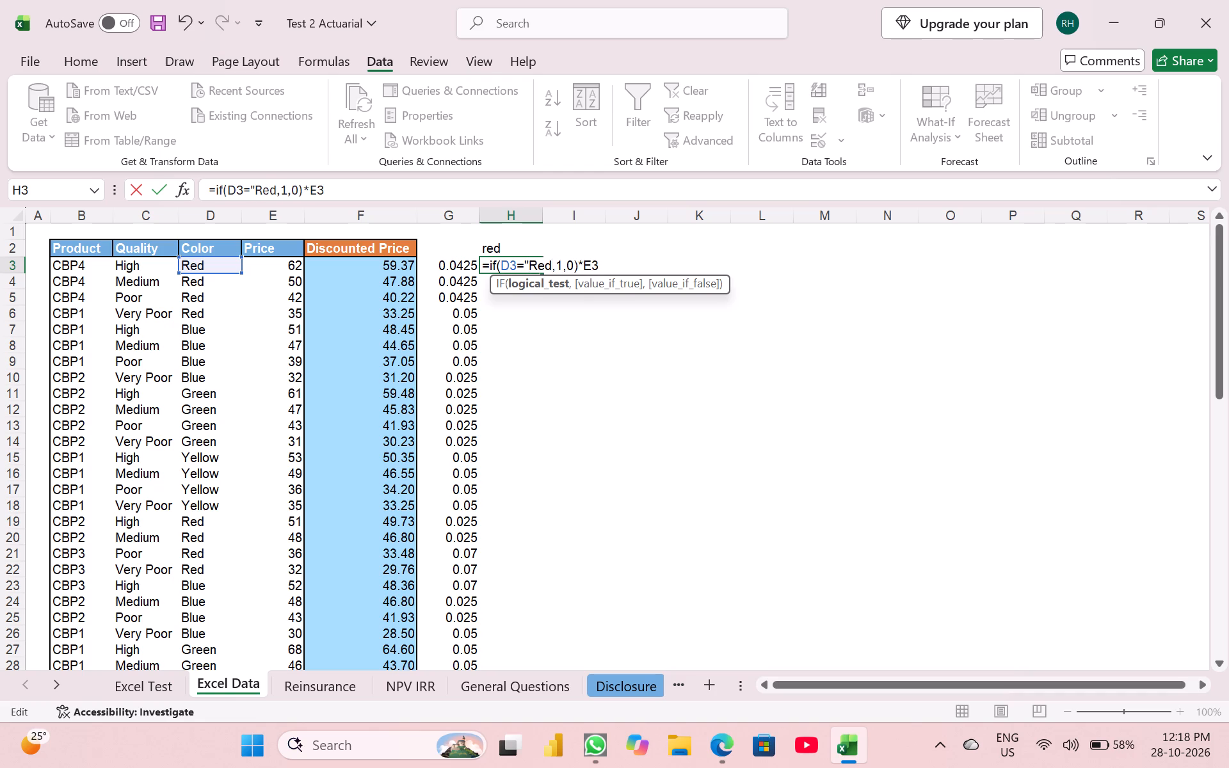
pyautogui.hotkey('shift', '"')
pyautogui.press('Return')
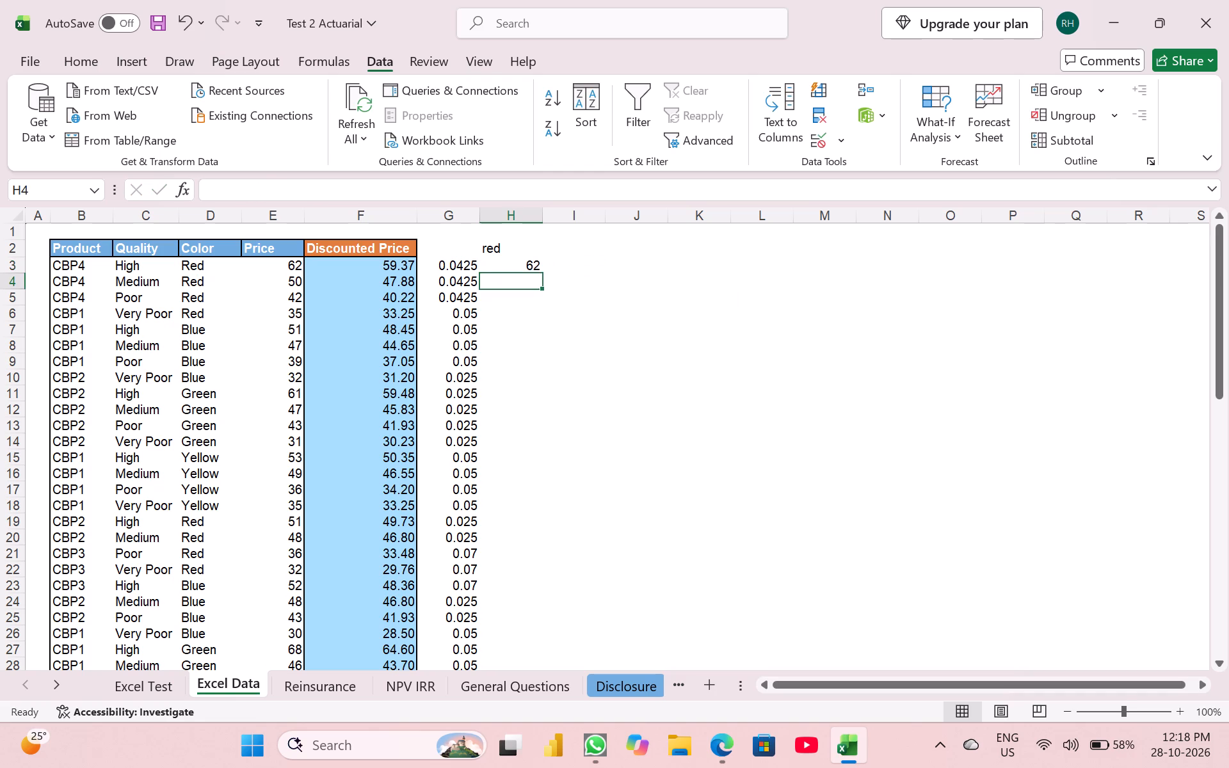
# Fill the red-price formula from H3 down through H66 on the Excel Data sheet.
pyautogui.press('Left')
pyautogui.hotkey('ctrl', 'Up')
pyautogui.press('Right')
pyautogui.press('Left')
pyautogui.hotkey('ctrl', 'Down')
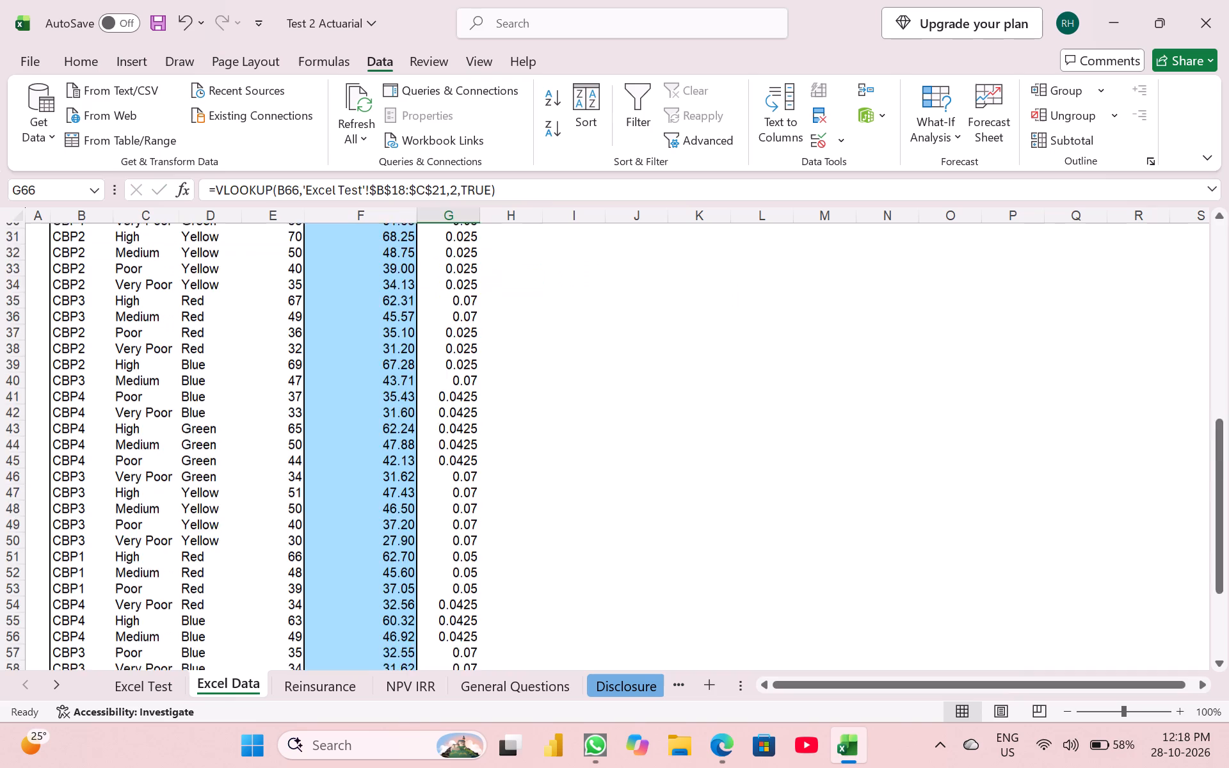
pyautogui.press('Right')
pyautogui.hotkey('ctrl', 'shift', 'Up')
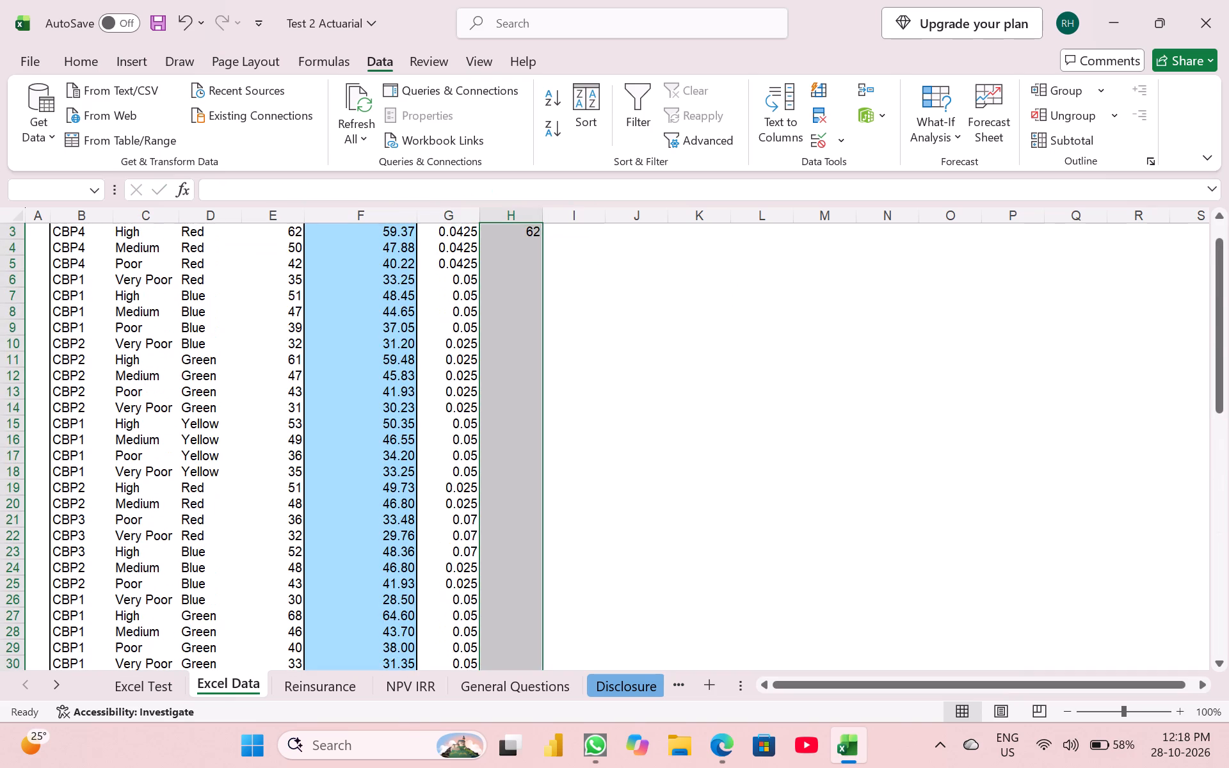
pyautogui.hotkey('ctrl', 'd')
pyautogui.press('Up')
pyautogui.press('Up')
pyautogui.press('Up')
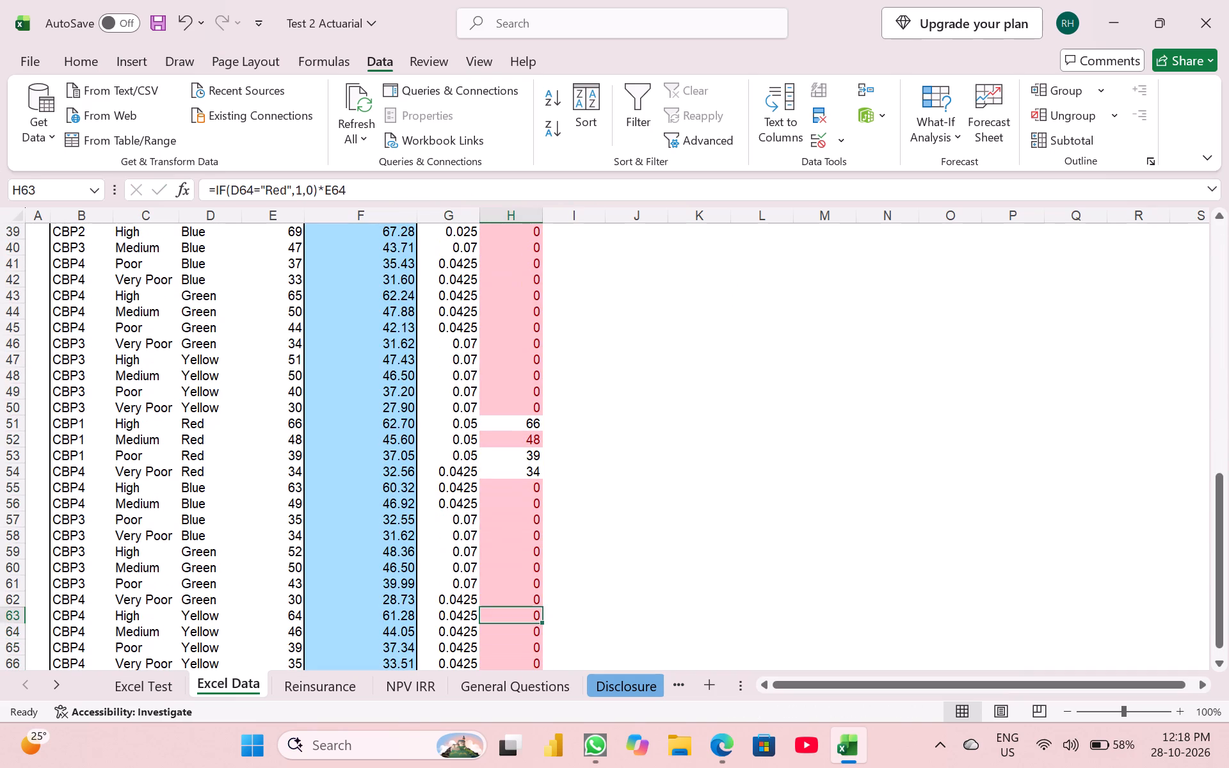
pyautogui.hotkey('ctrl', 'Up')
pyautogui.press('Up')
pyautogui.press('Up')
pyautogui.press('Up')
pyautogui.press('Down')
pyautogui.press('Down')
pyautogui.press('Right')
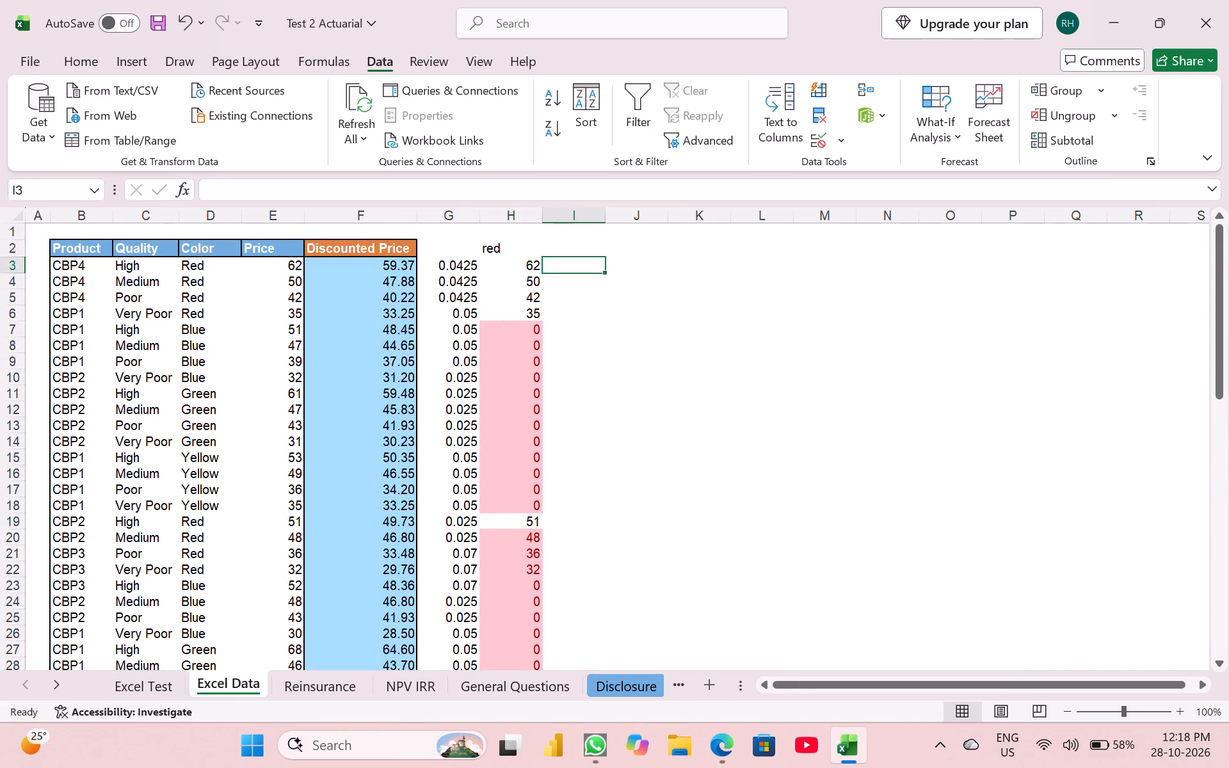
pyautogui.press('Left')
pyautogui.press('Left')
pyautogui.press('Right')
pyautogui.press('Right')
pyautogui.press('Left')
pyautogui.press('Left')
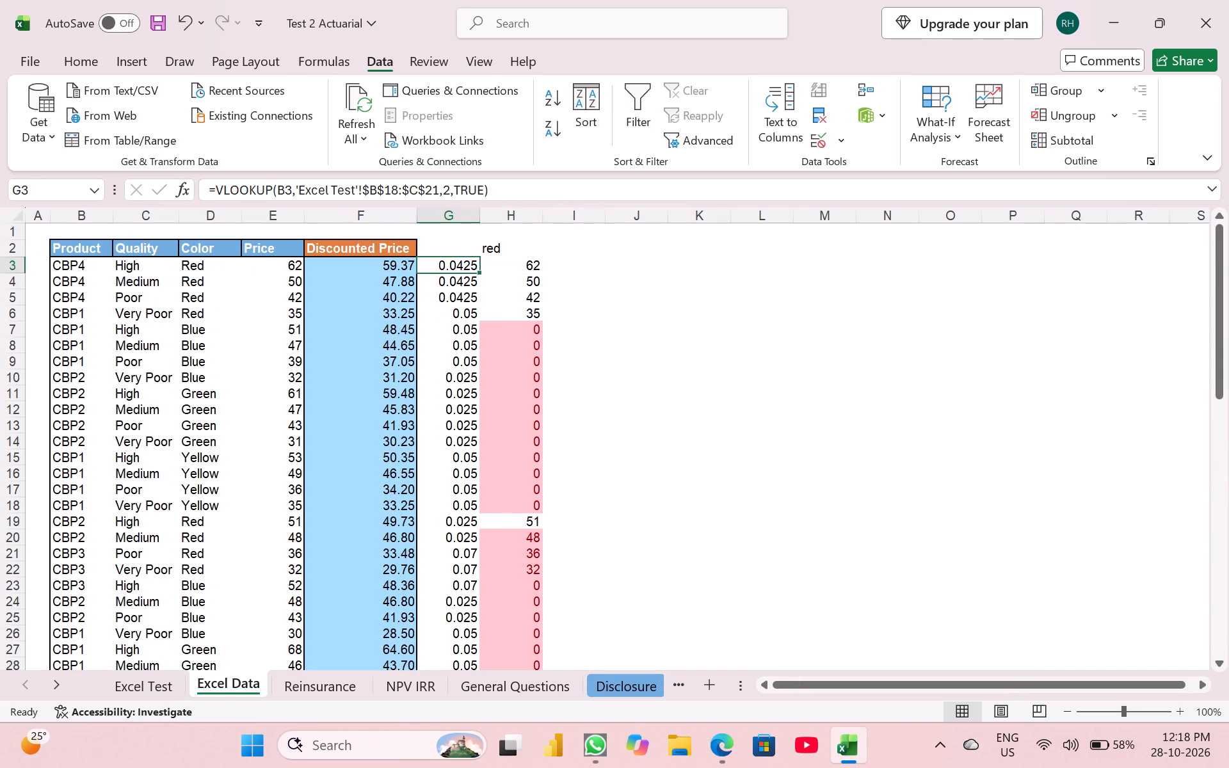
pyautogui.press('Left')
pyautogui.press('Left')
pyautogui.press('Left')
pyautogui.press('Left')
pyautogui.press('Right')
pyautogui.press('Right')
# In H1, above the red label, count the red products with =COUNTIF(D3:D66,"Red").
pyautogui.press('Up')
pyautogui.press('Up')
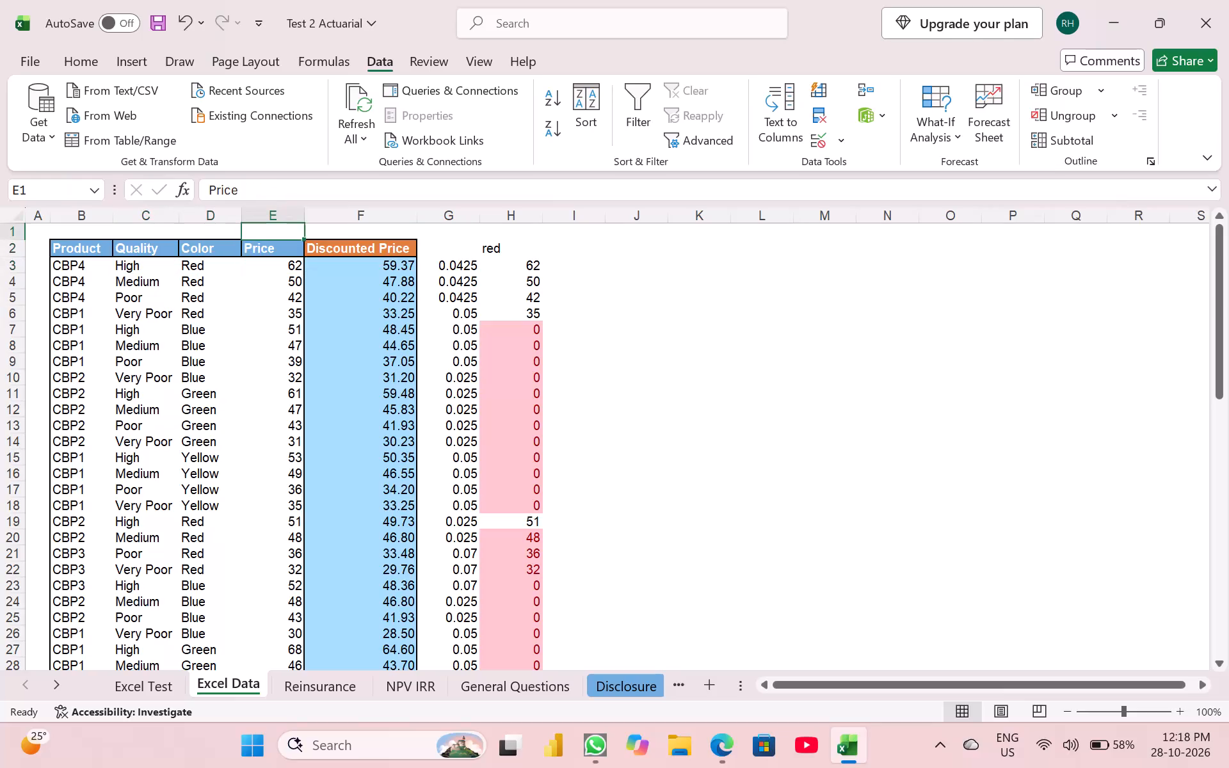
pyautogui.press('Right')
pyautogui.press('Right')
pyautogui.press('Right')
pyautogui.write('=cl')
pyautogui.press('BackSpace')
pyautogui.write('ount')
pyautogui.press('Tab')
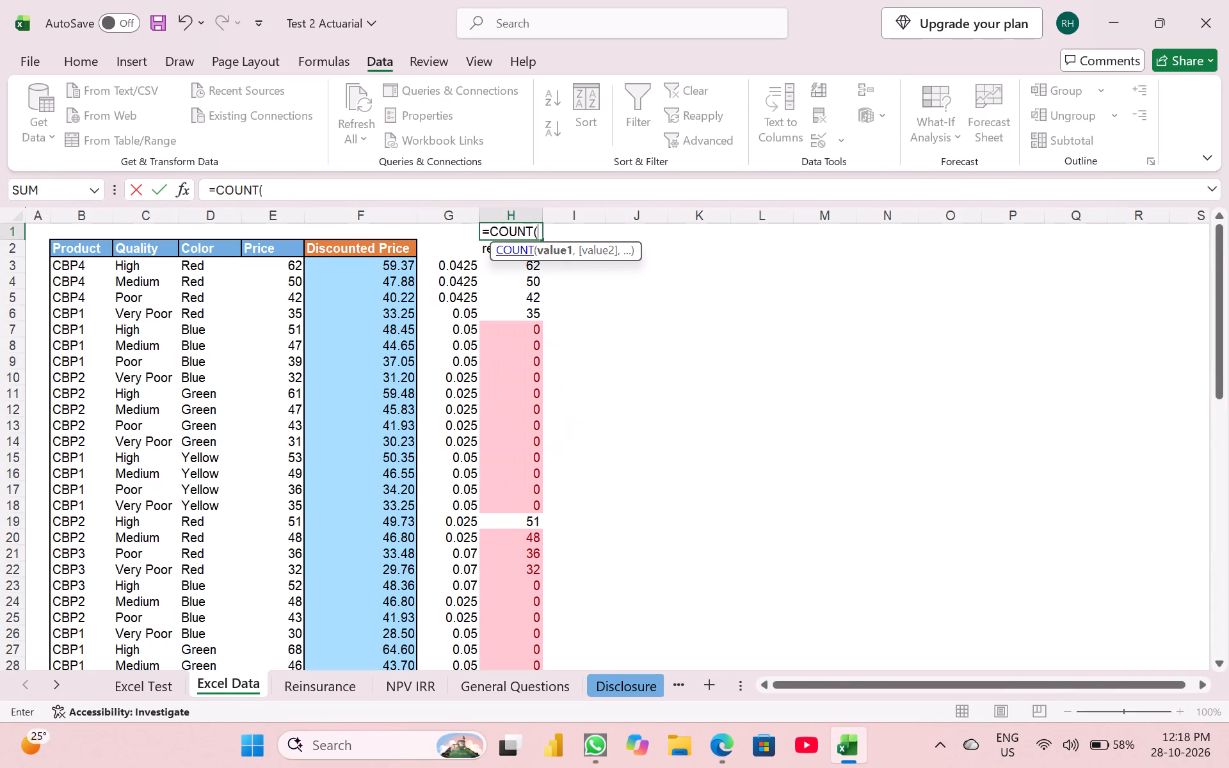
pyautogui.press('BackSpace')
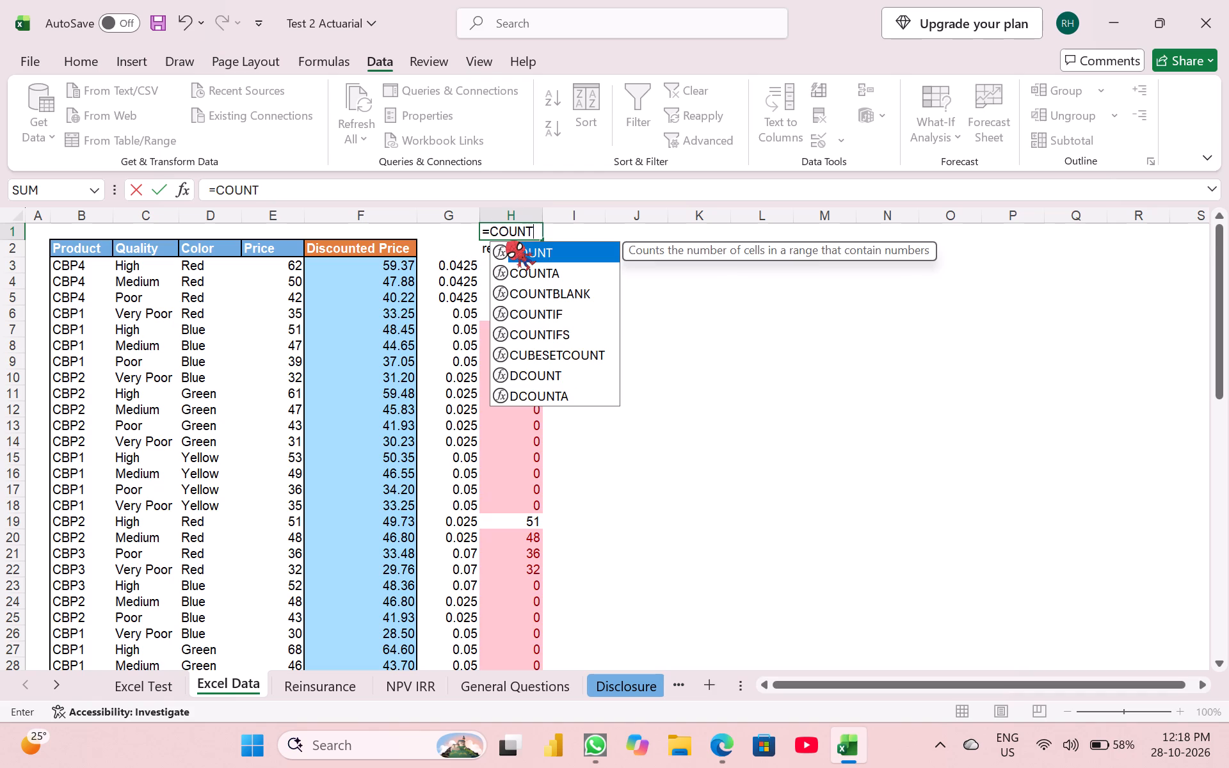
pyautogui.write('if')
pyautogui.press('Tab')
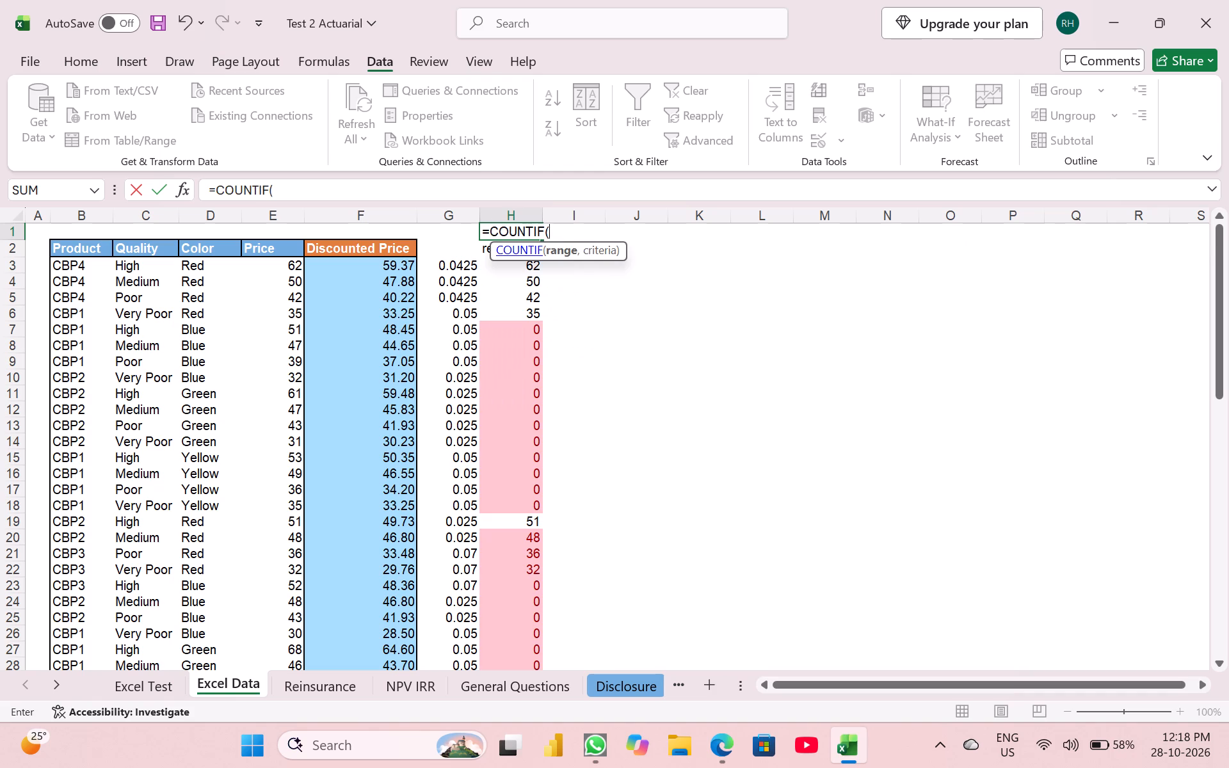
pyautogui.press('Left')
pyautogui.press('Left')
pyautogui.press('Down')
pyautogui.press('Down')
pyautogui.press('Left')
pyautogui.press('Left')
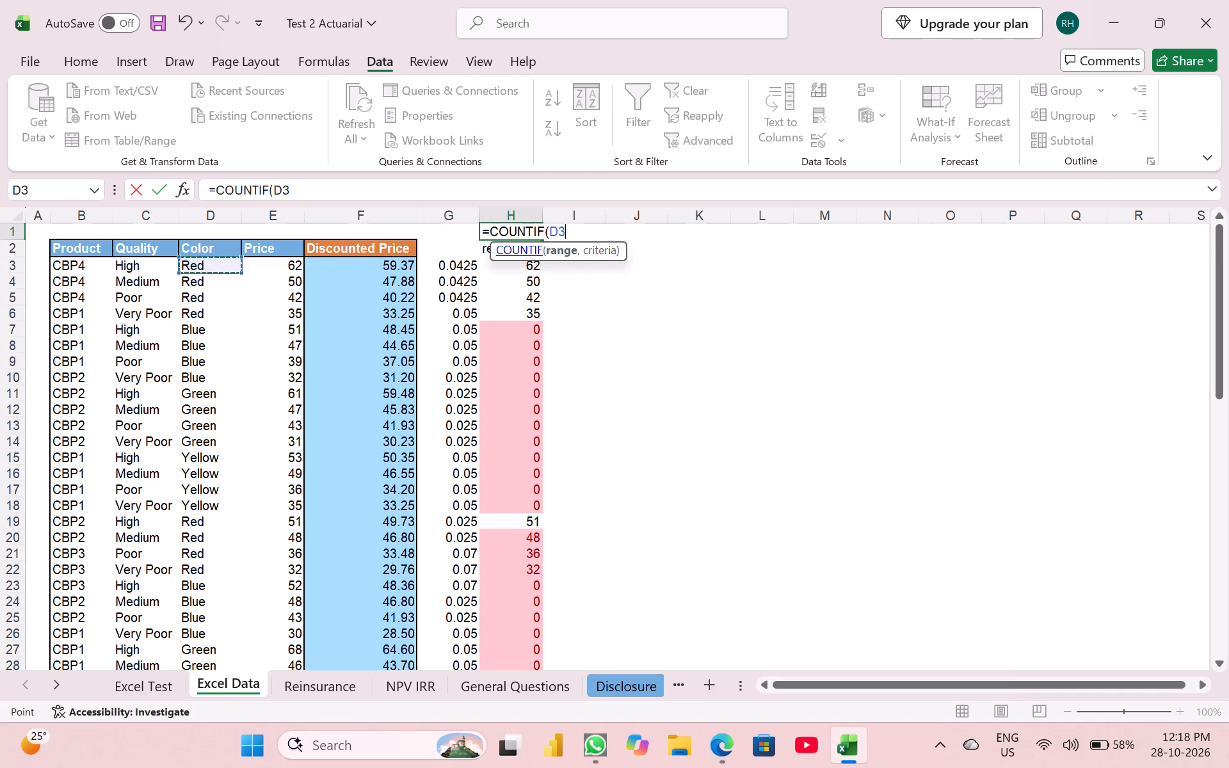
pyautogui.hotkey('ctrl', 'shift', 'Down')
pyautogui.press(',')
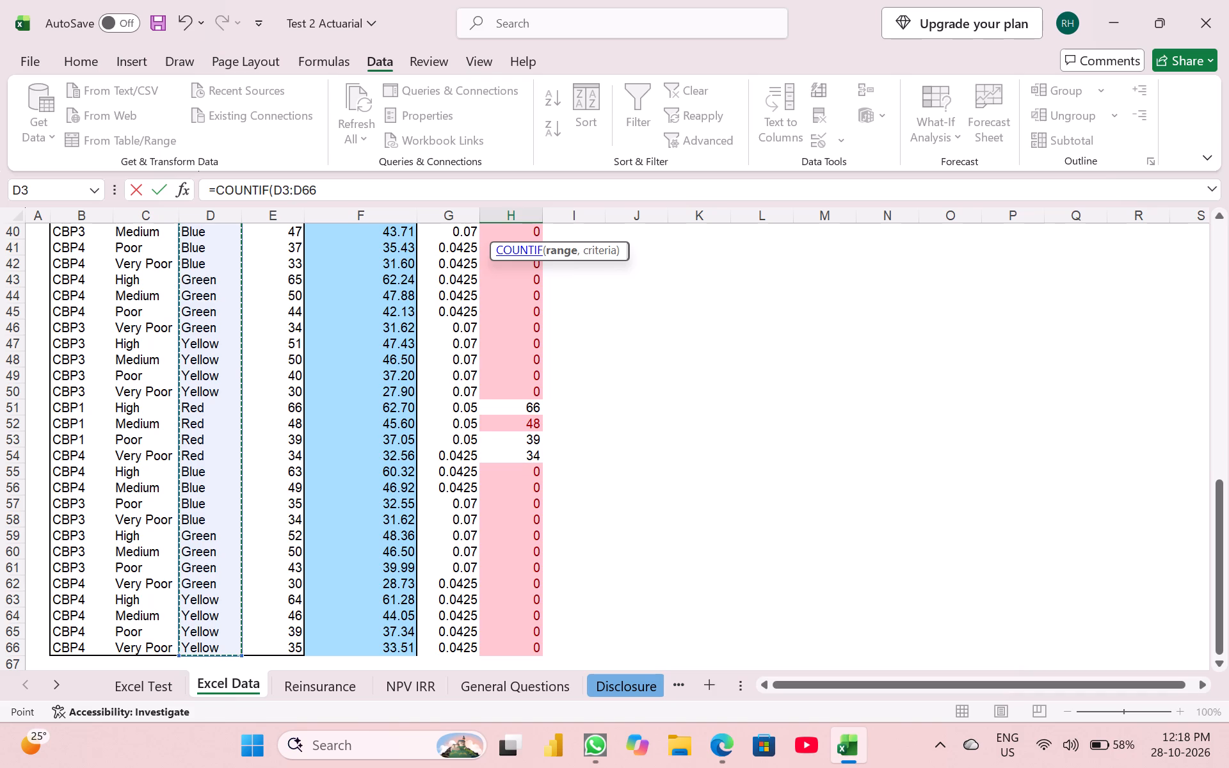
pyautogui.write('"re')
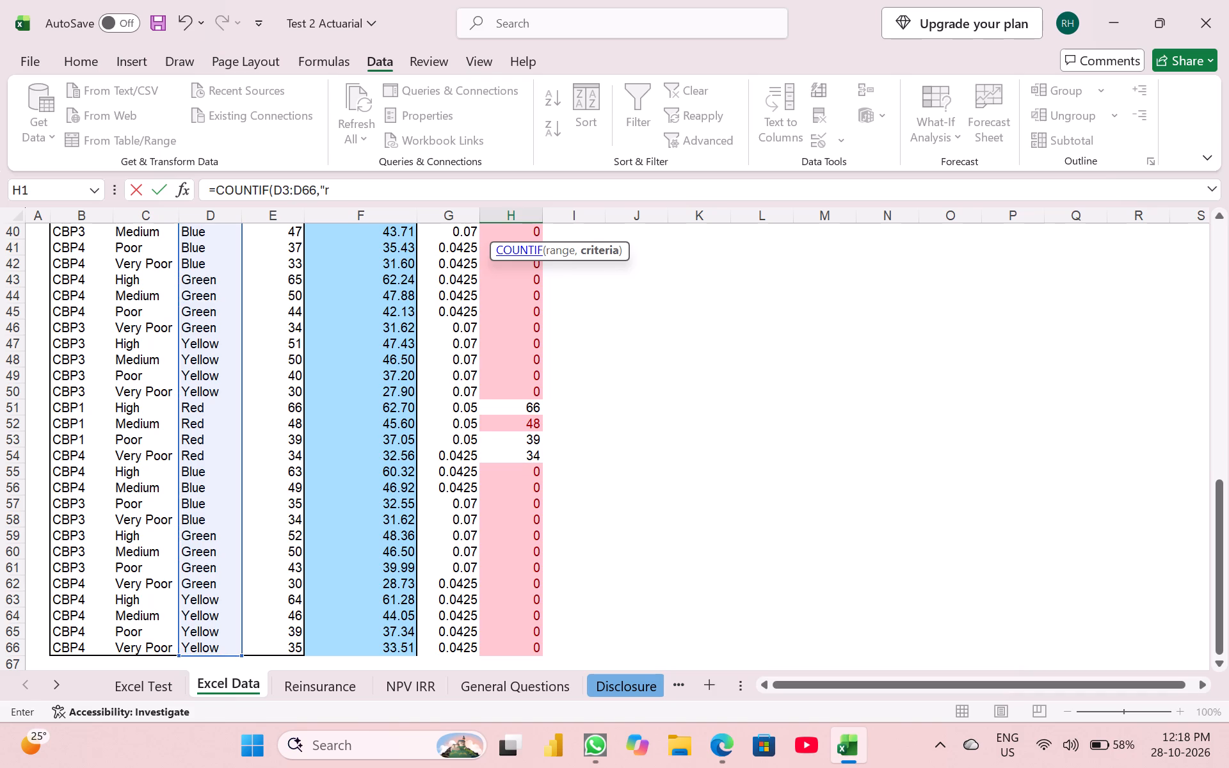
pyautogui.press('BackSpace')
pyautogui.press('BackSpace')
pyautogui.write('Red')
pyautogui.write('")')
pyautogui.press('Return')
pyautogui.press('Up')
pyautogui.press('Up')
pyautogui.press('Up')
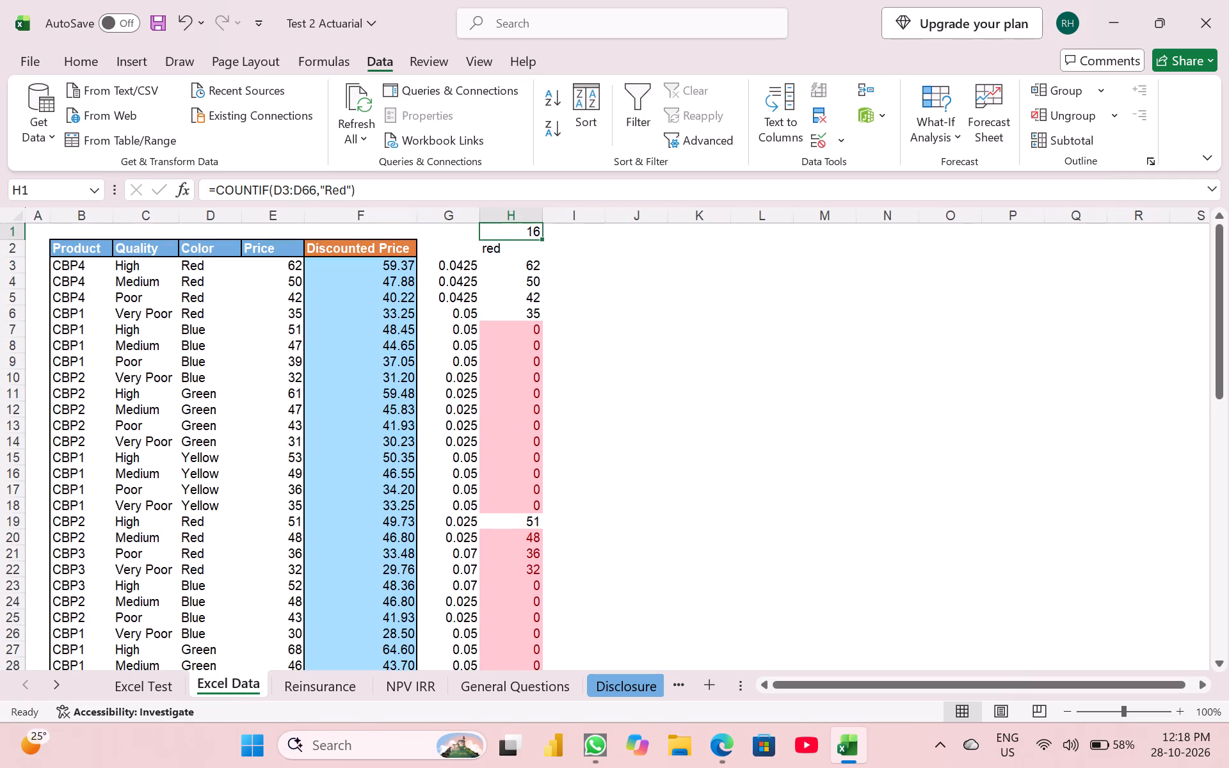
pyautogui.press('Down')
pyautogui.press('Up')
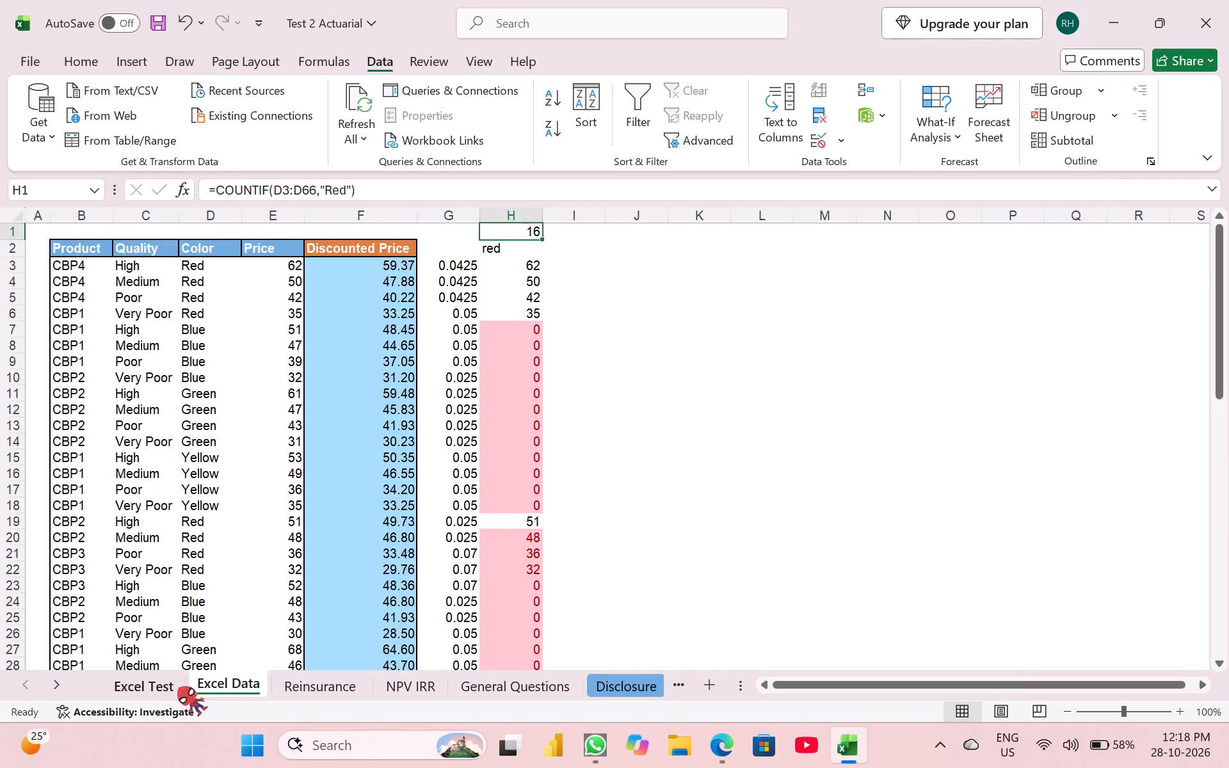
# On the Excel Test sheet, calculate the average red product price in E25 as =sum('Excel Data'!H3:H66)/'Excel Data'!H1.
pyautogui.click(179, 688)
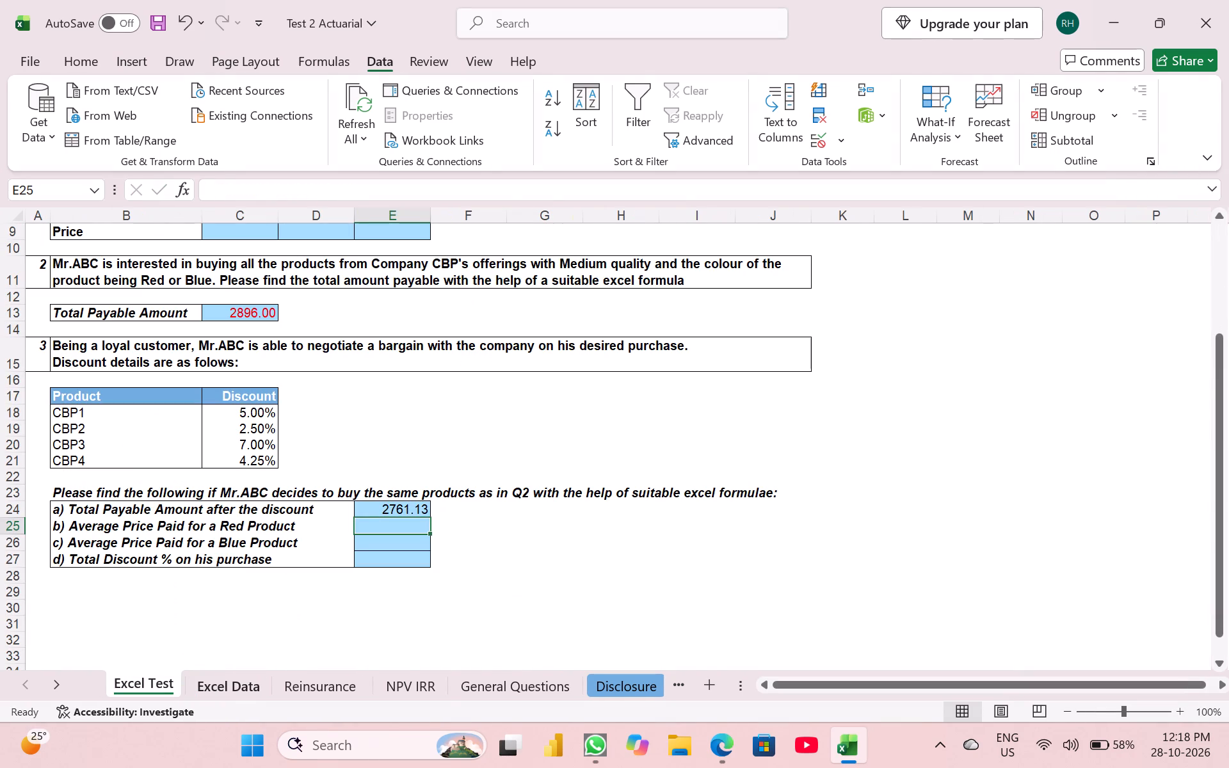
pyautogui.write('=sum(')
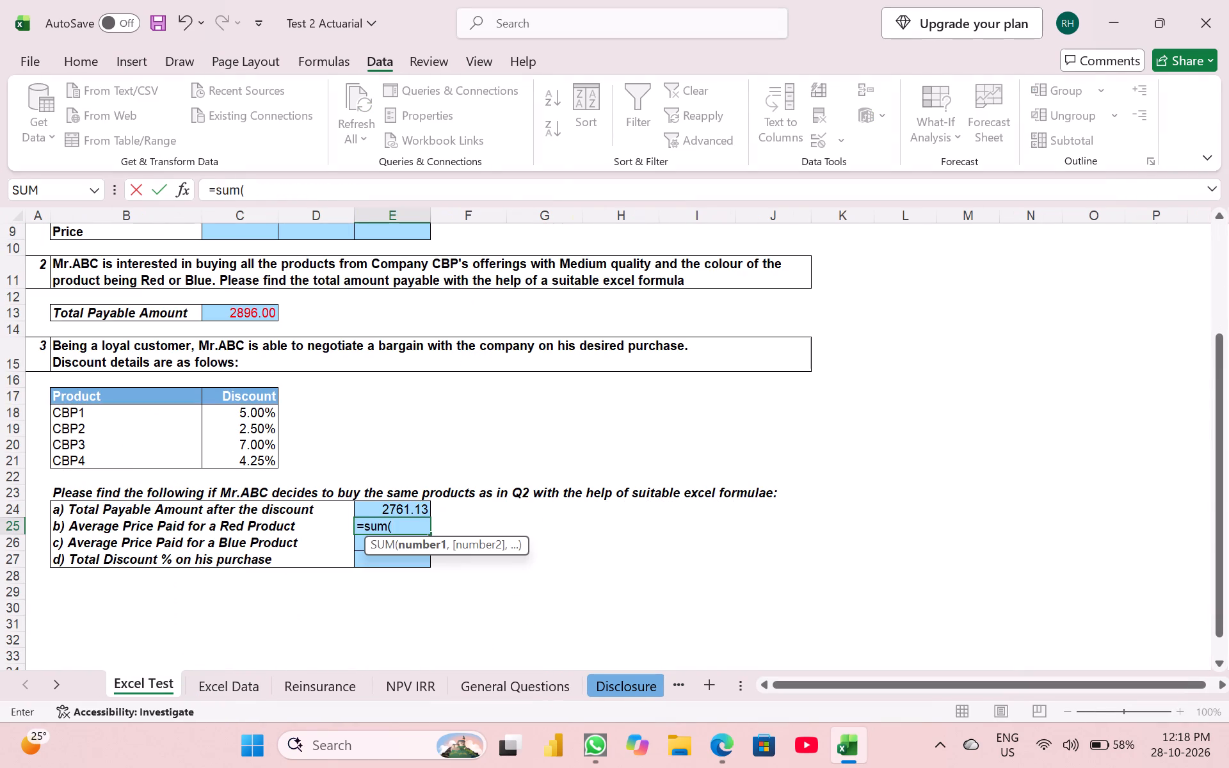
pyautogui.click(231, 684)
pyautogui.click(540, 264)
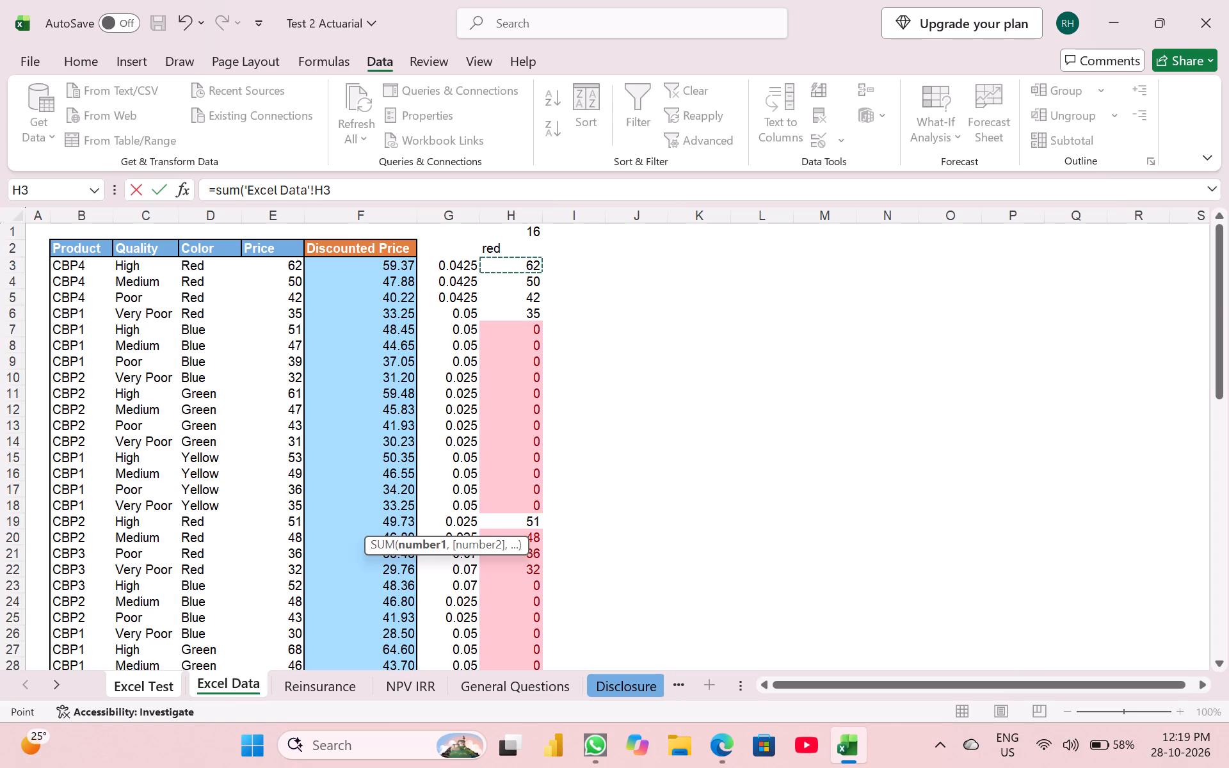
pyautogui.hotkey('ctrl', 'shift', 'Down')
pyautogui.write(')/')
pyautogui.hotkey('ctrl', 'Up')
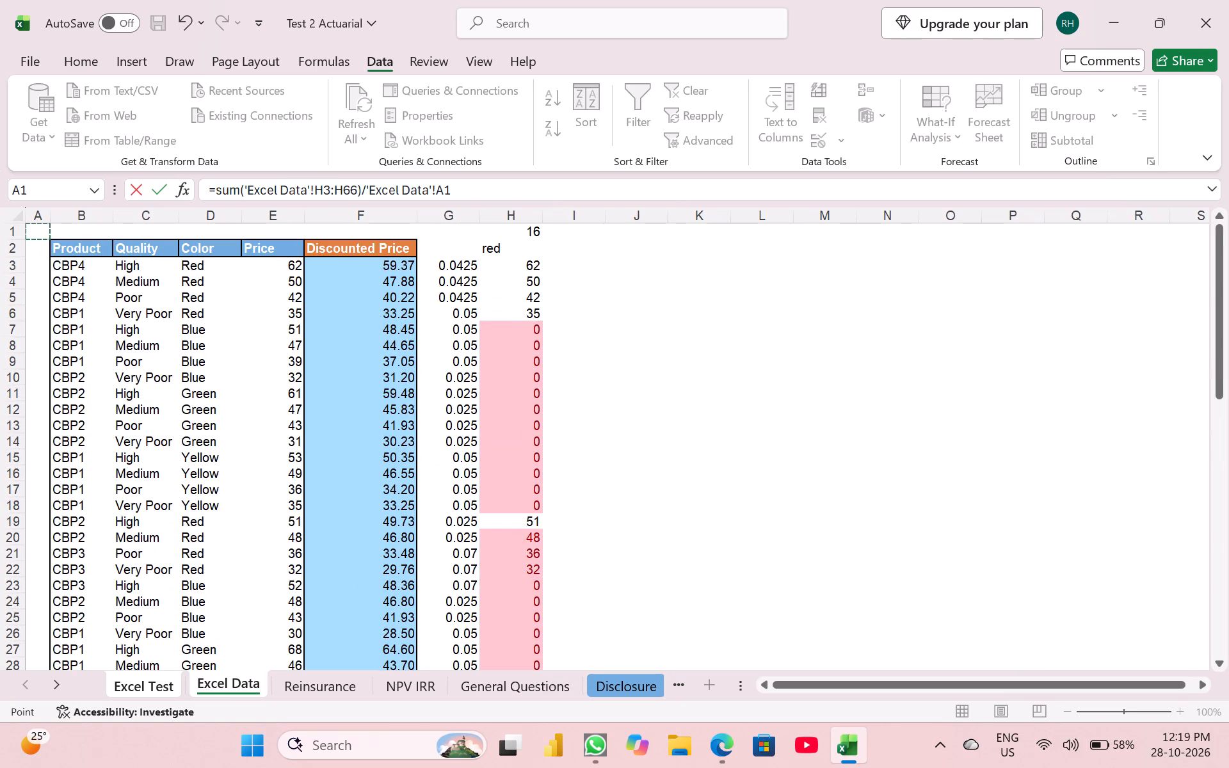
pyautogui.click(520, 240)
pyautogui.press('Up')
pyautogui.press('Return')
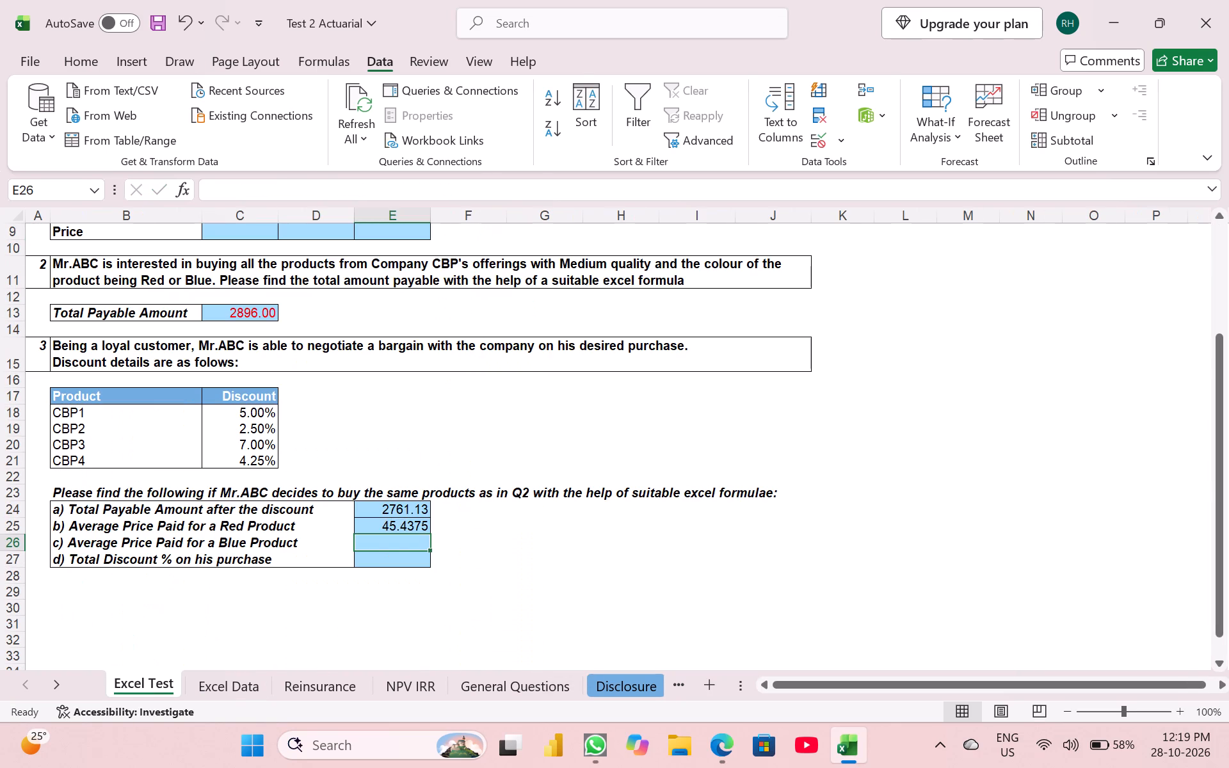
# On the Excel Data sheet, label a new helper column in I2 as Blue.
pyautogui.click(223, 687)
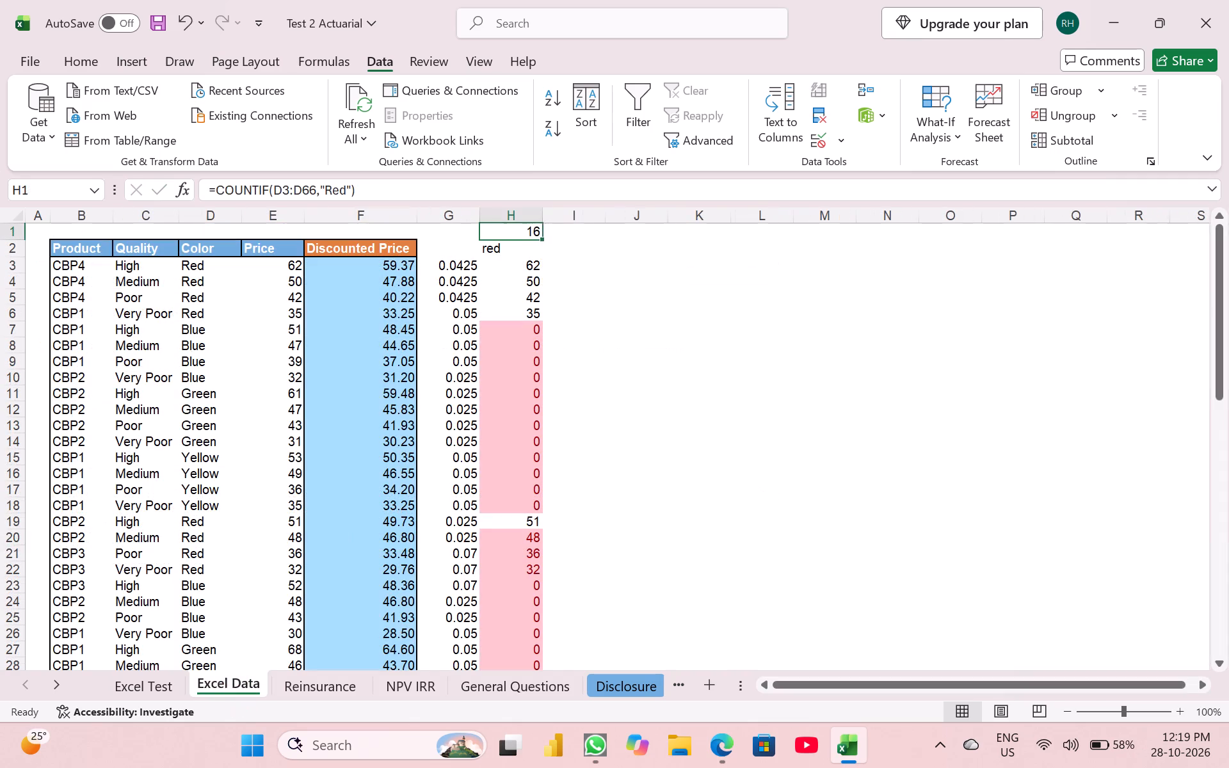
pyautogui.click(576, 248)
pyautogui.write('Blue')
pyautogui.press('Return')
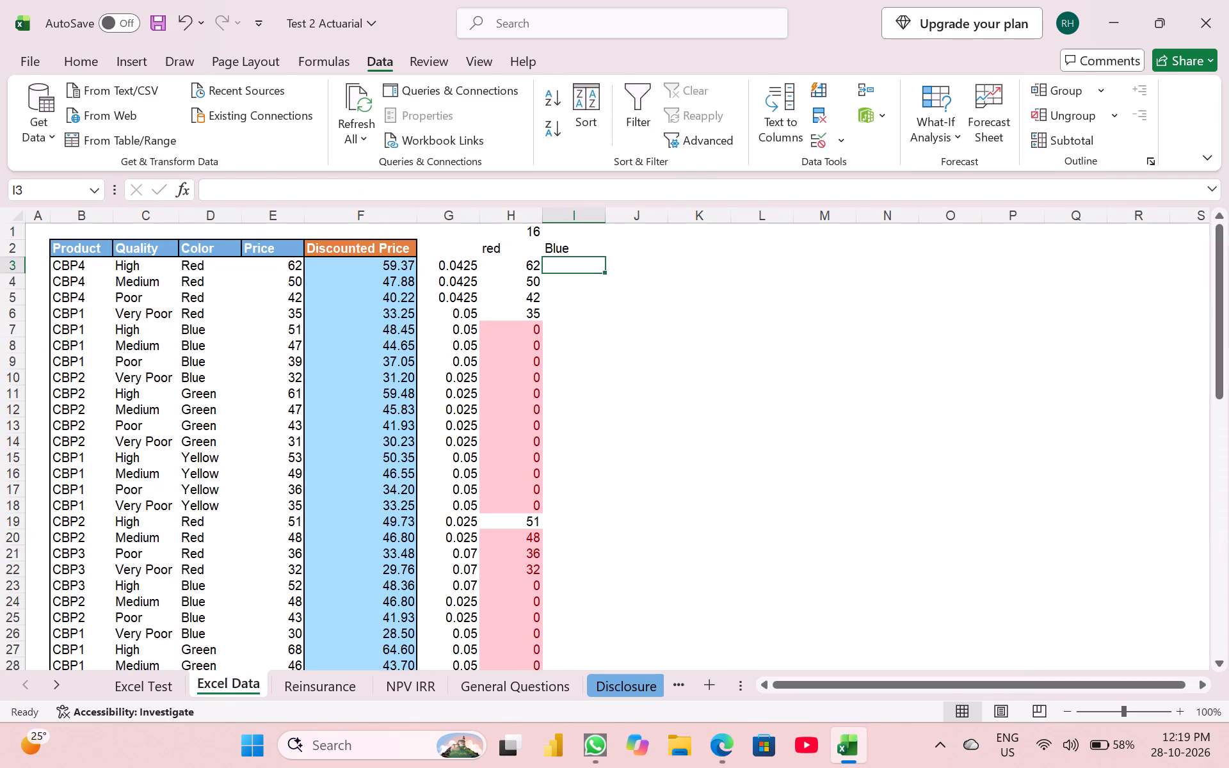
# In I3, enter =if(D3="Blue",1,0) to flag blue products.
pyautogui.press('=')
pyautogui.press('BackSpace')
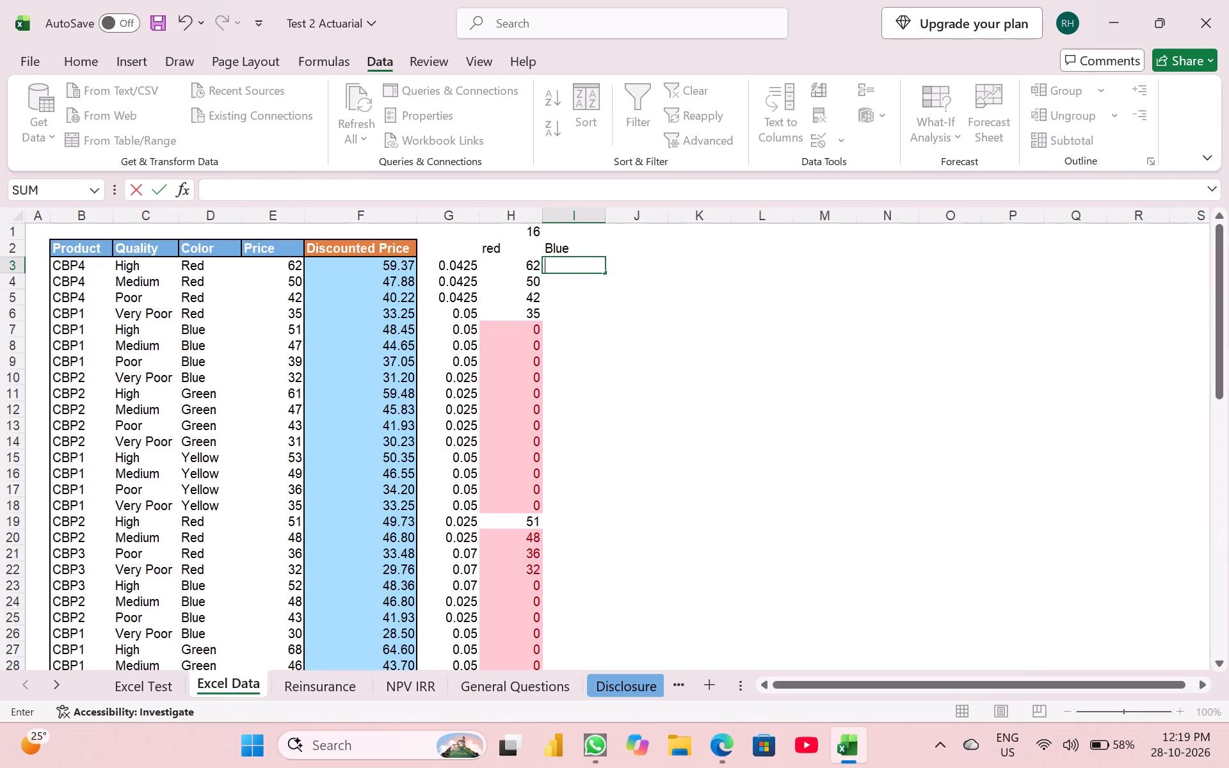
pyautogui.press('Left')
pyautogui.press('Right')
pyautogui.write('=if')
pyautogui.hotkey('shift', '(')
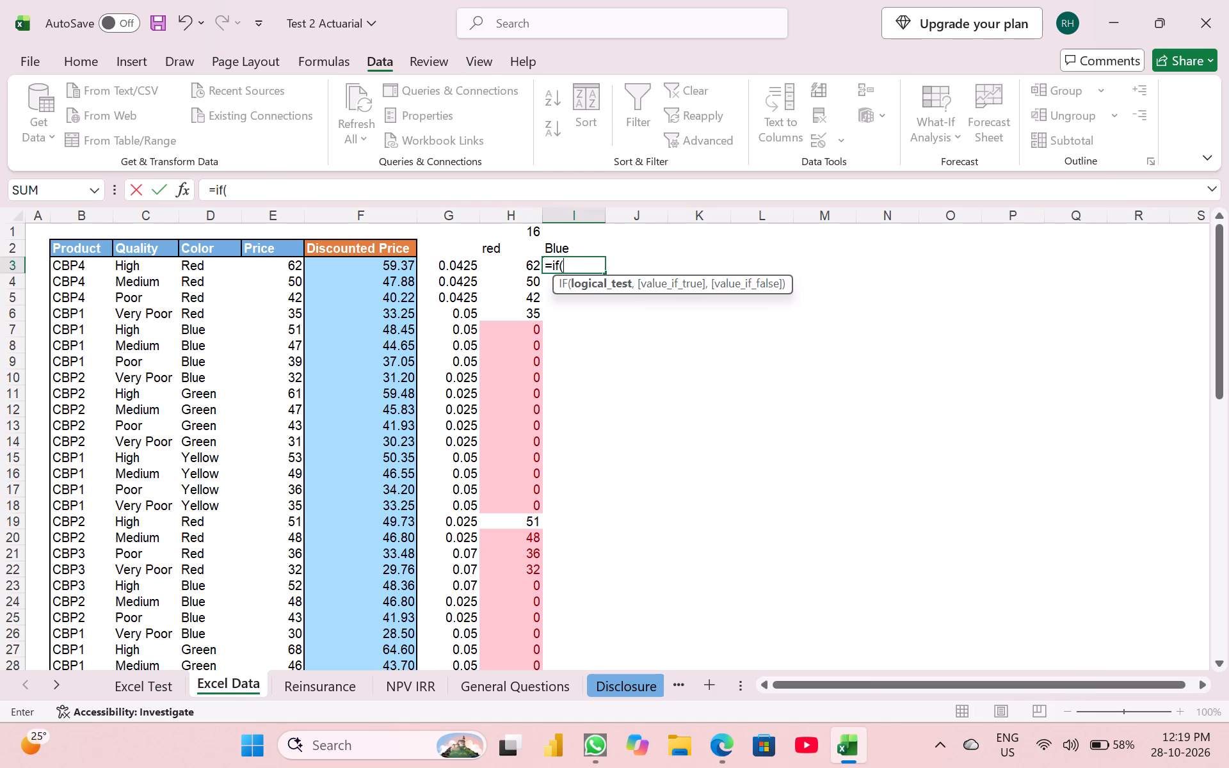
pyautogui.press('Left')
pyautogui.press('Left')
pyautogui.press('Left')
pyautogui.press('Left')
pyautogui.press('Left')
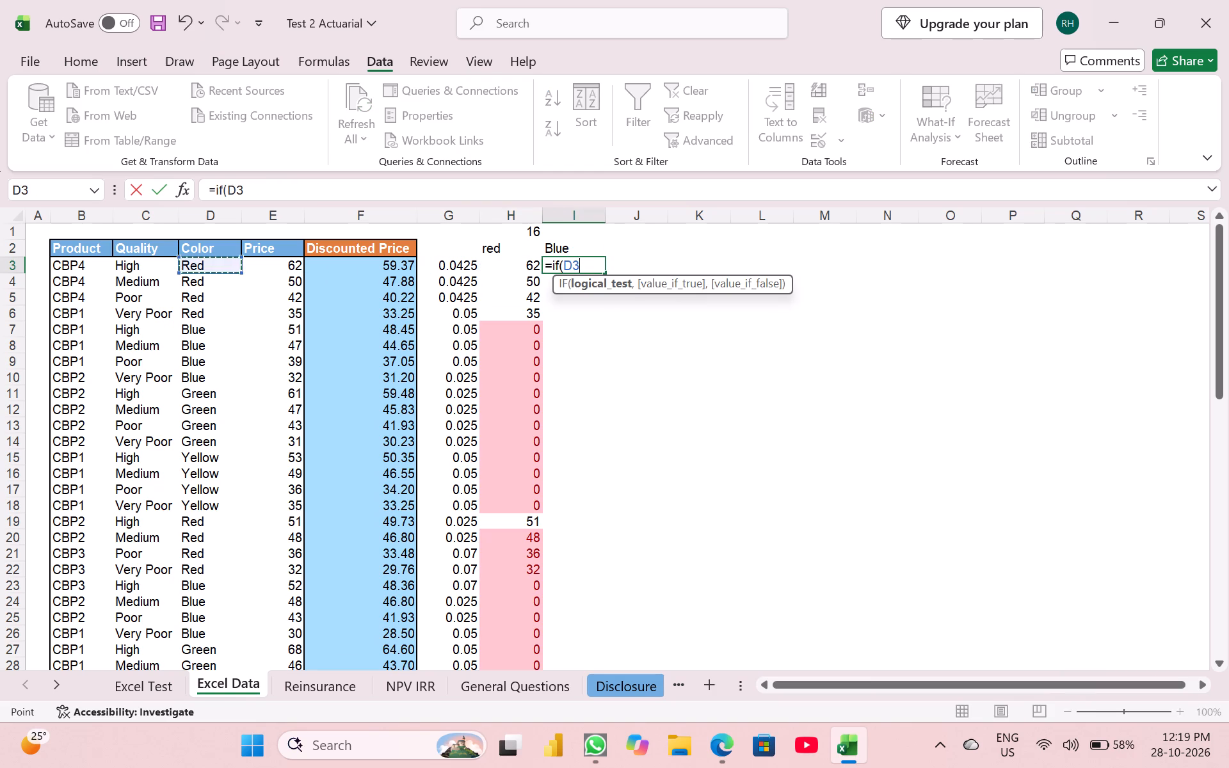
pyautogui.hotkey('shift', '|')
pyautogui.press('BackSpace')
pyautogui.press('=')
pyautogui.hotkey('shift', '"')
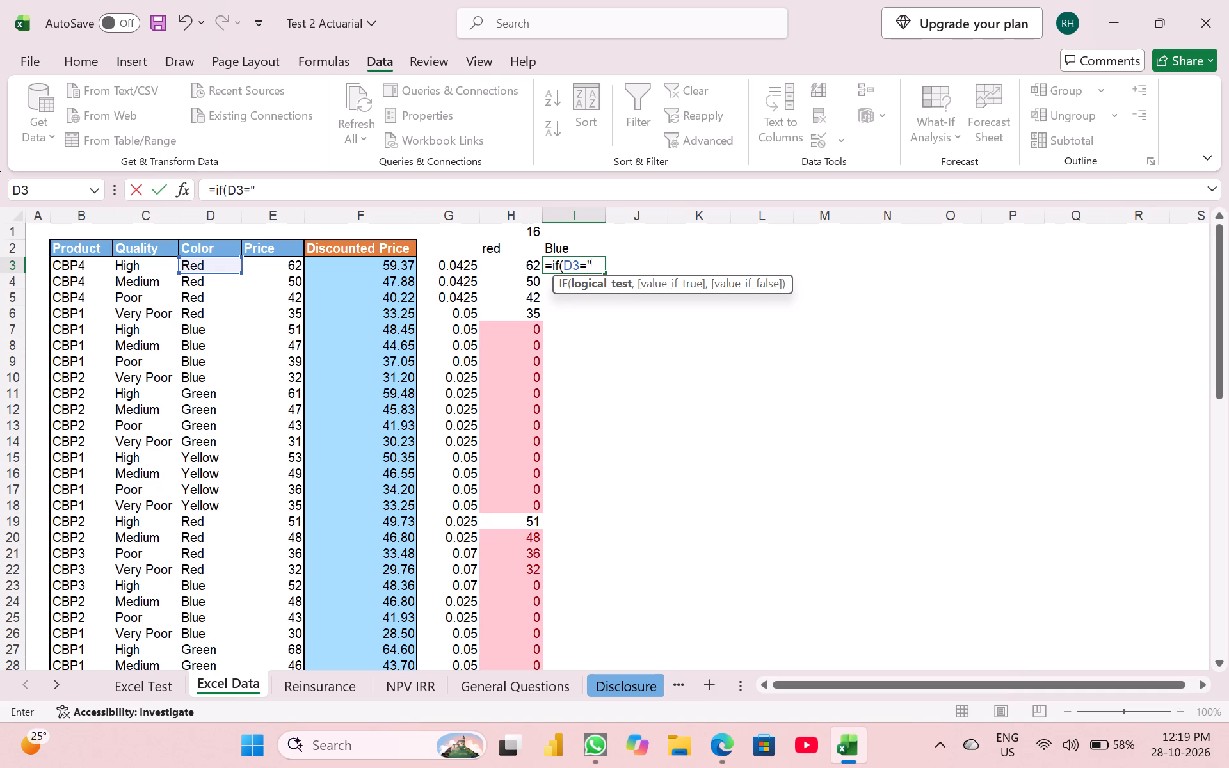
pyautogui.write('Blue"')
pyautogui.press(',')
pyautogui.press('Left')
pyautogui.press('Left')
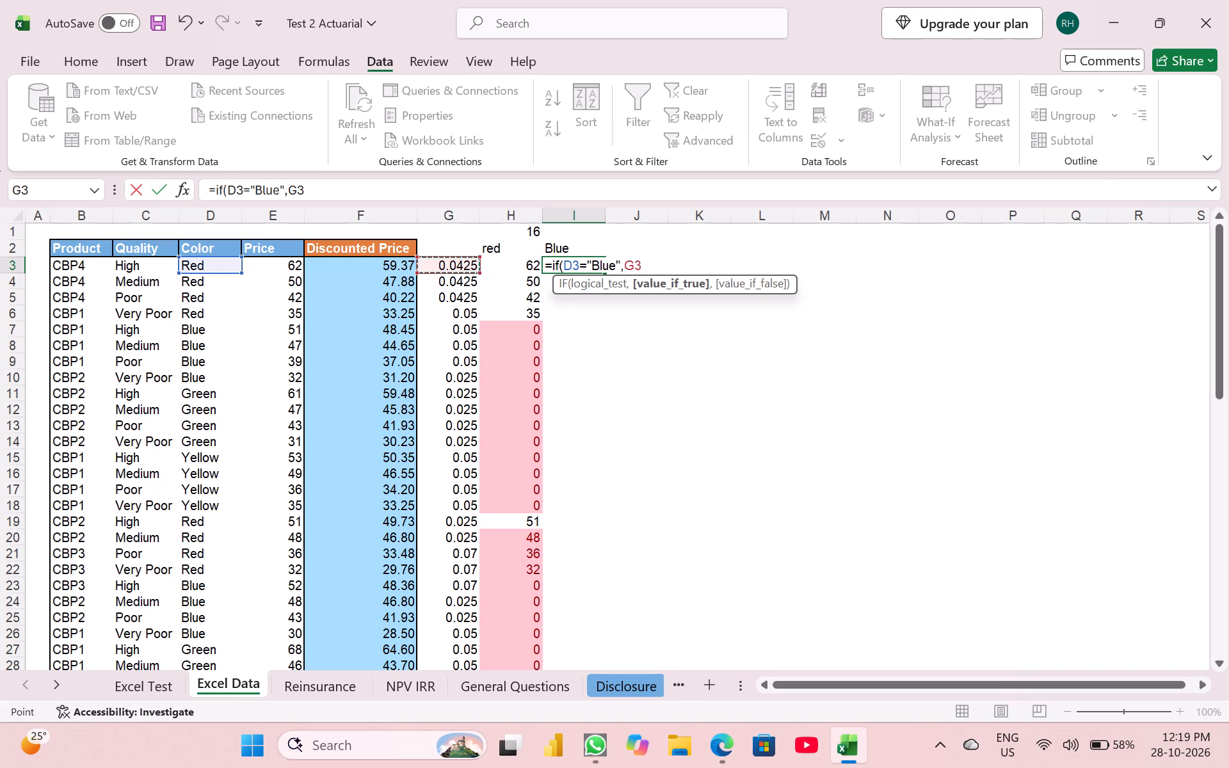
pyautogui.press('BackSpace')
pyautogui.press('BackSpace')
pyautogui.press('0')
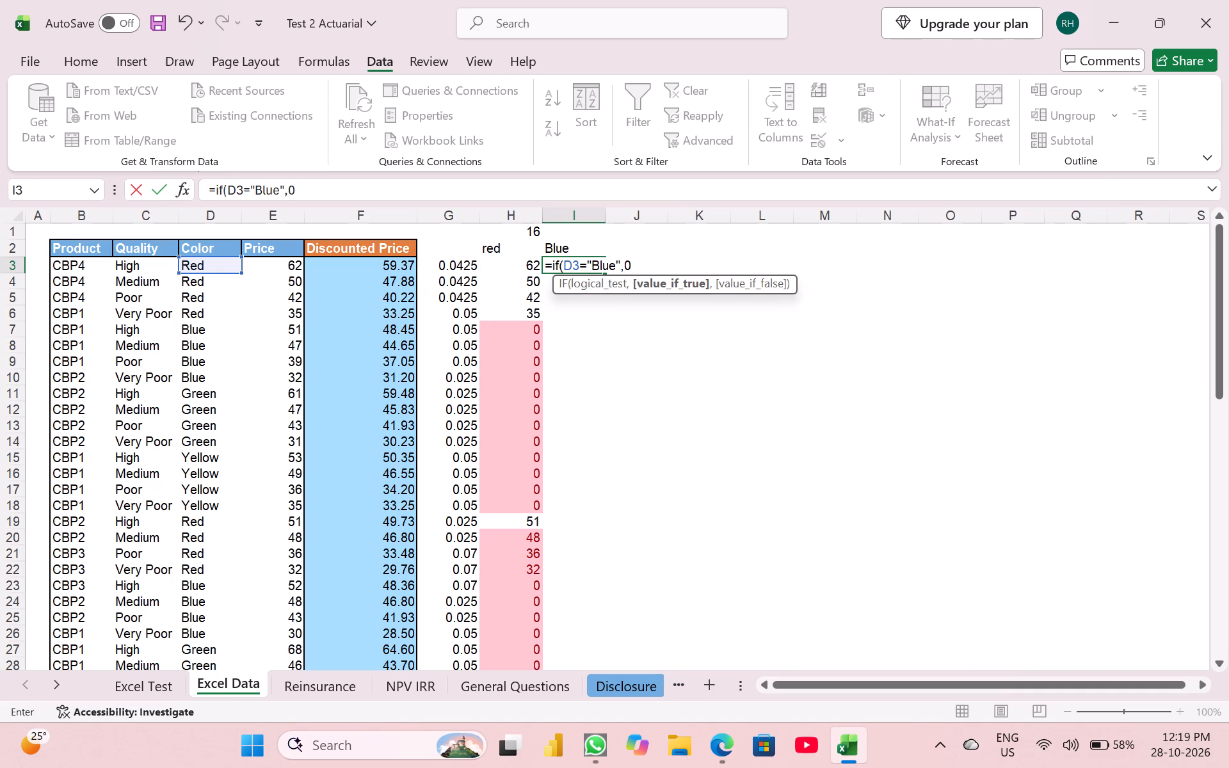
pyautogui.press('BackSpace')
pyautogui.write('1,0)')
pyautogui.press('Return')
# Fill the blue flag formula from I3 down through I66.
pyautogui.press('Left')
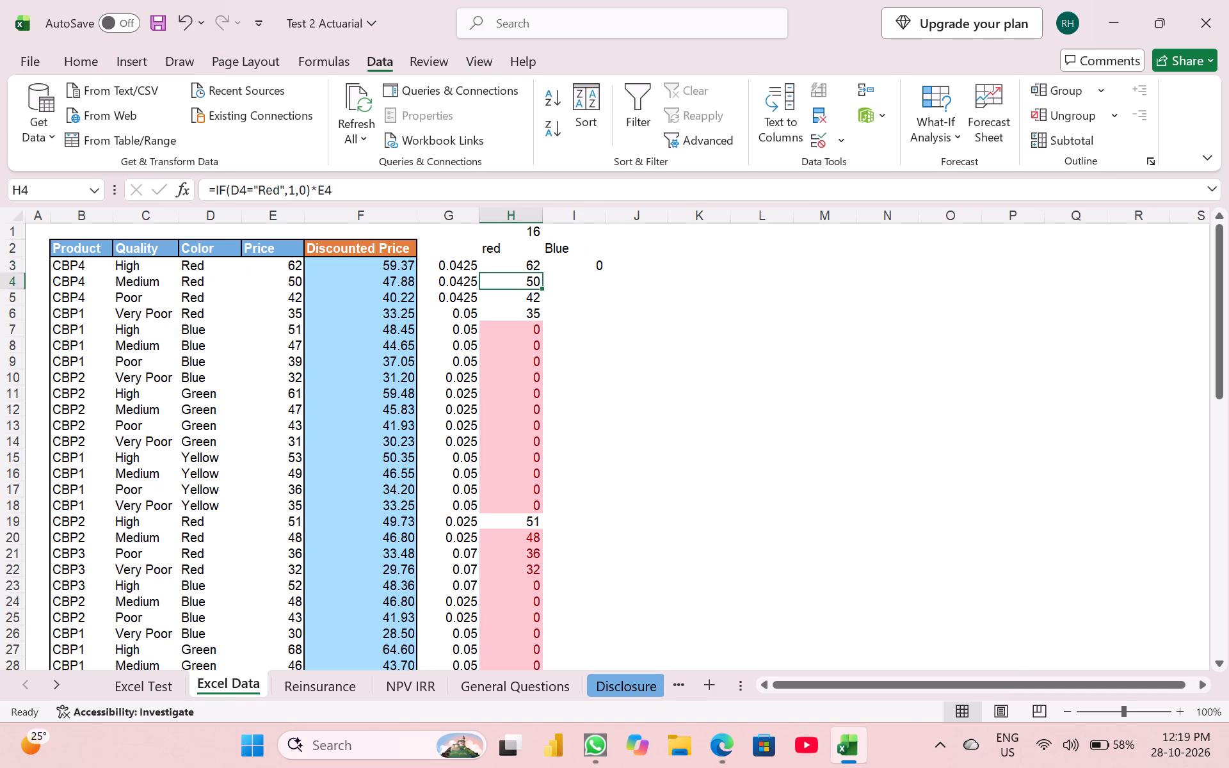
pyautogui.press('Right')
pyautogui.press('Left')
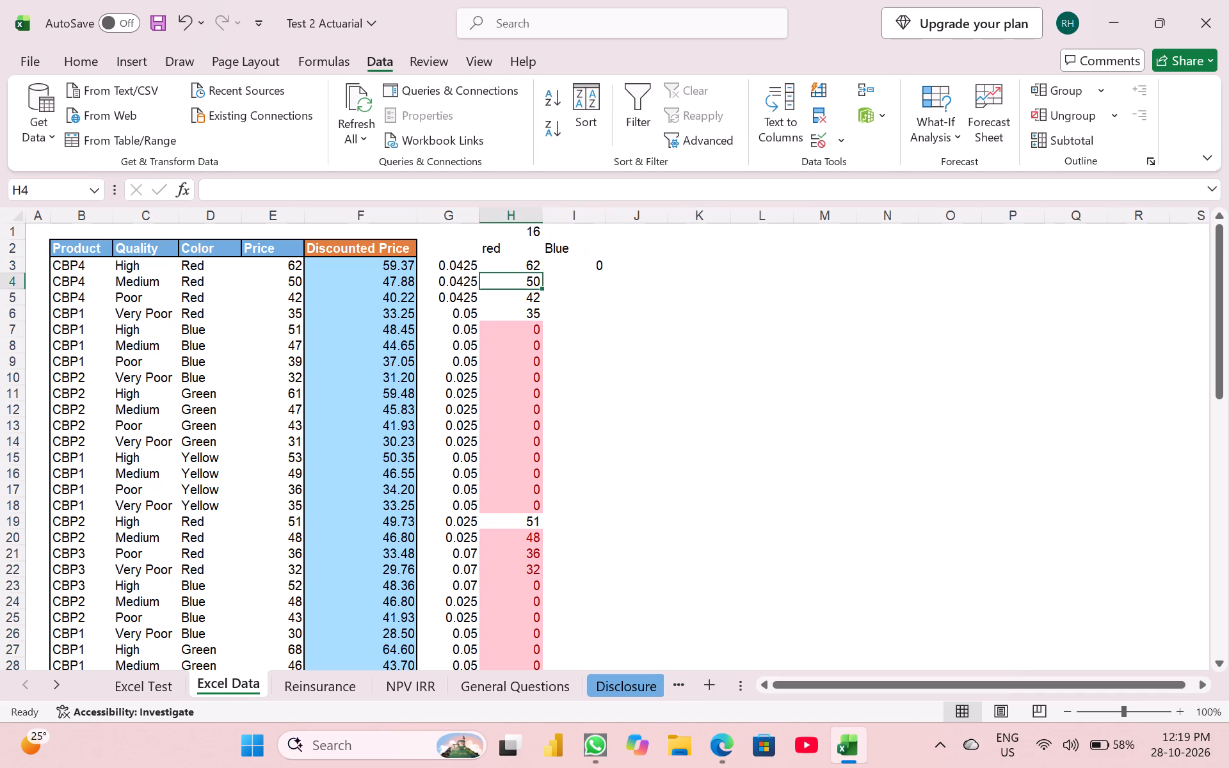
pyautogui.hotkey('ctrl', 'Down')
pyautogui.press('Right')
pyautogui.hotkey('ctrl', 'shift', 'Up')
pyautogui.hotkey('ctrl', 'd')
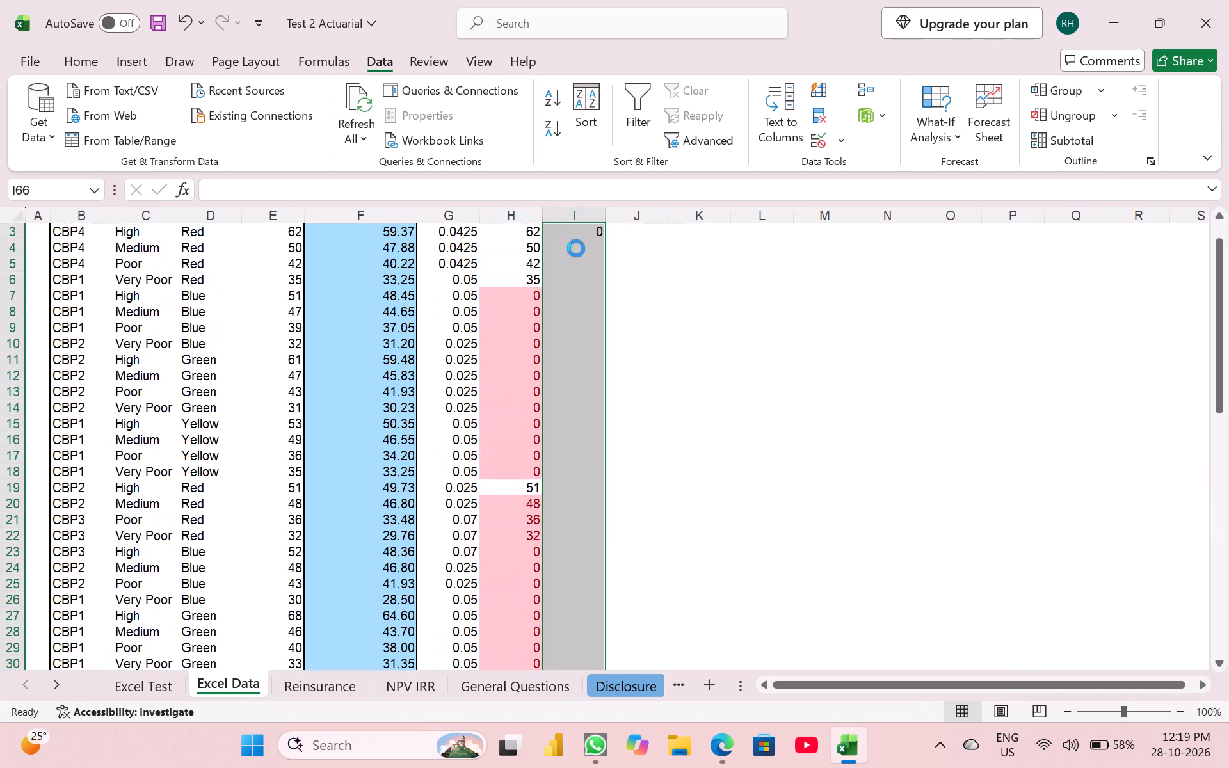
# On the Excel Data sheet, review the red product count formula in H1.
pyautogui.hotkey('ctrl', 'Up')
pyautogui.press('Up')
pyautogui.press('Up')
pyautogui.press('Up')
pyautogui.press('Down')
pyautogui.press('Left')
pyautogui.press('Up')
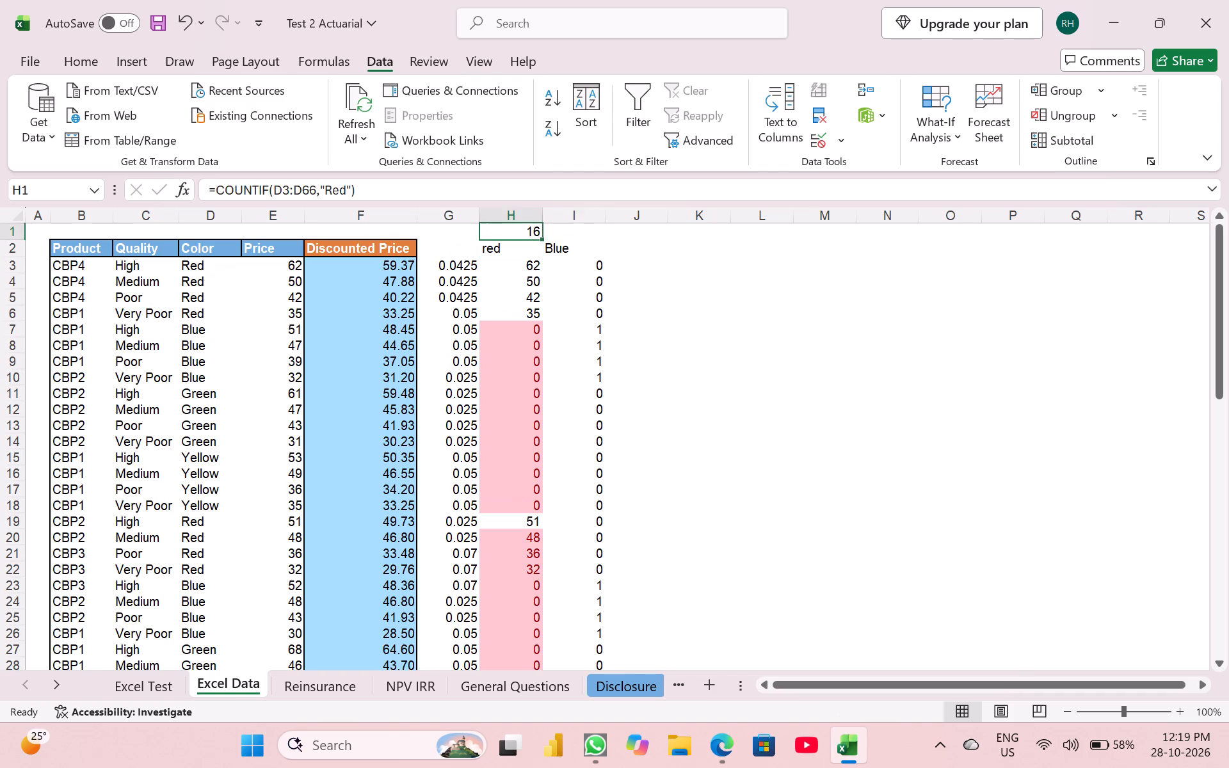
pyautogui.click(539, 182)
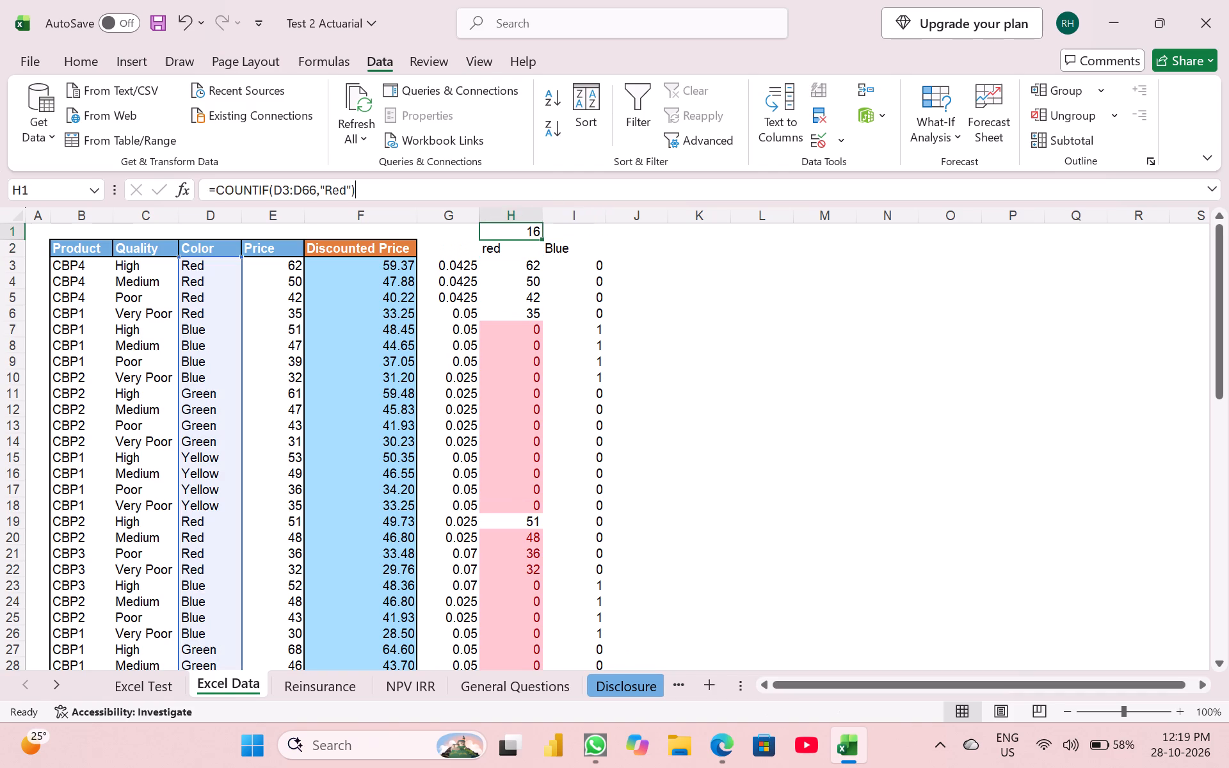
pyautogui.press('Return')
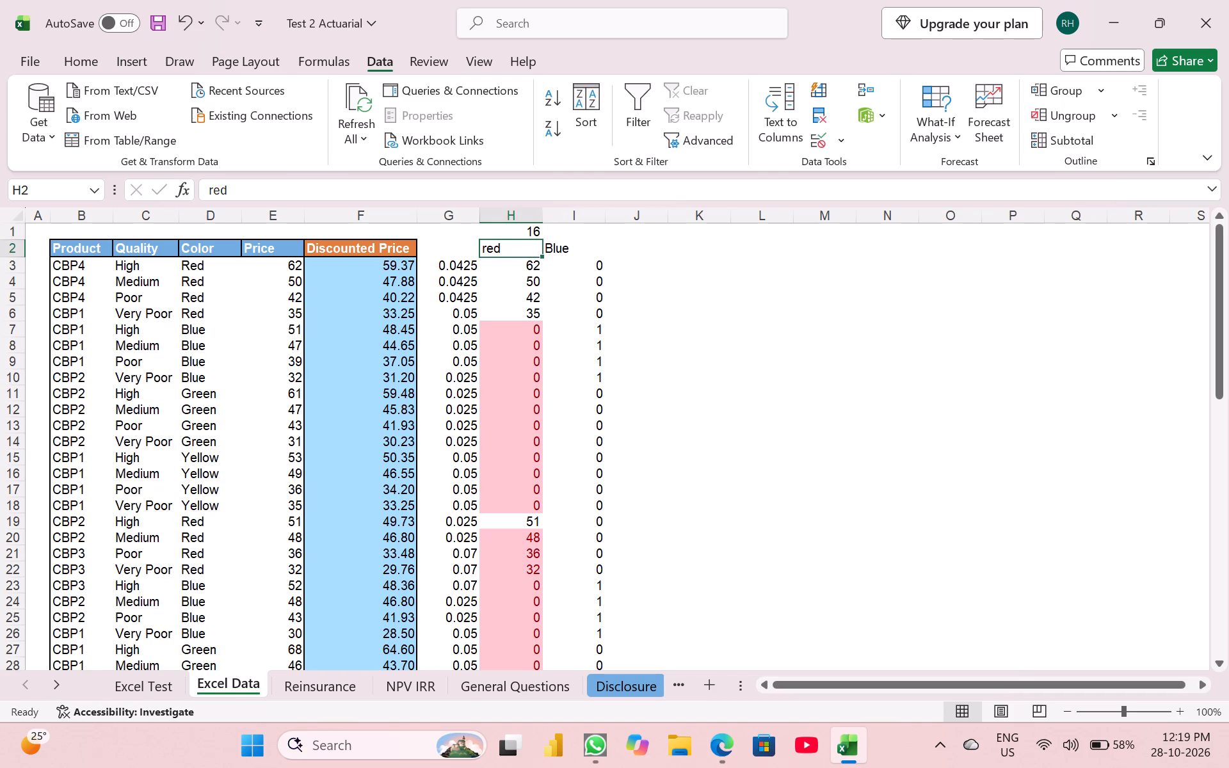
# In I1, above the Blue column, enter =COUNTIF(D3:D66,Blue) to count the blue products.
pyautogui.press('Up')
pyautogui.press('Right')
pyautogui.write('=count')
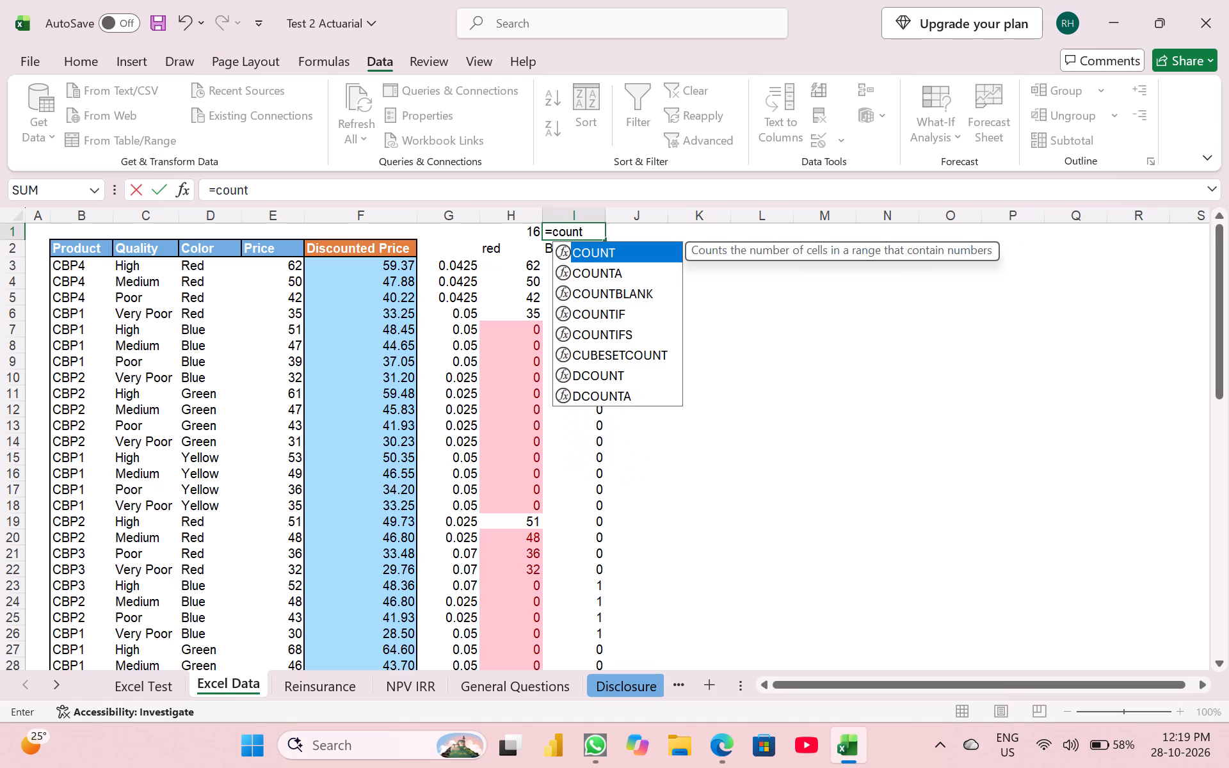
pyautogui.write('if')
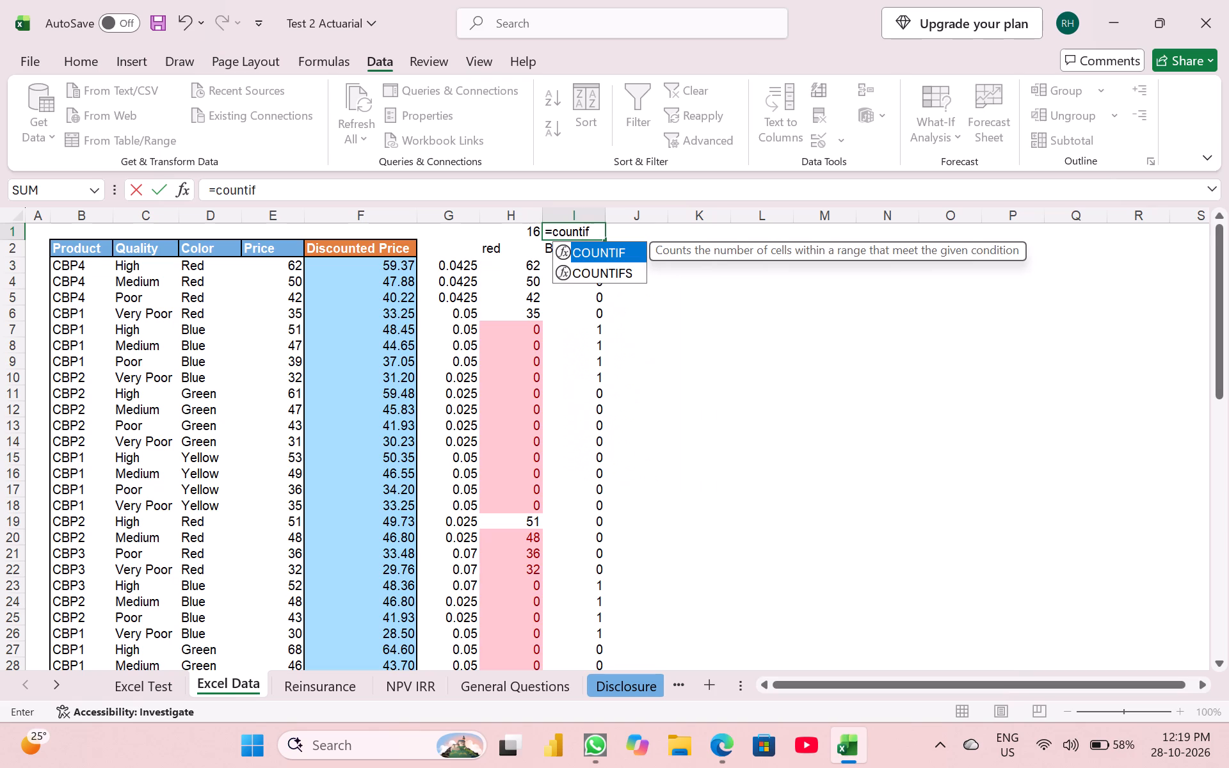
pyautogui.press('Tab')
pyautogui.press('Left')
pyautogui.press('Left')
pyautogui.press('Left')
pyautogui.press('Down')
pyautogui.press('Left')
pyautogui.press('Left')
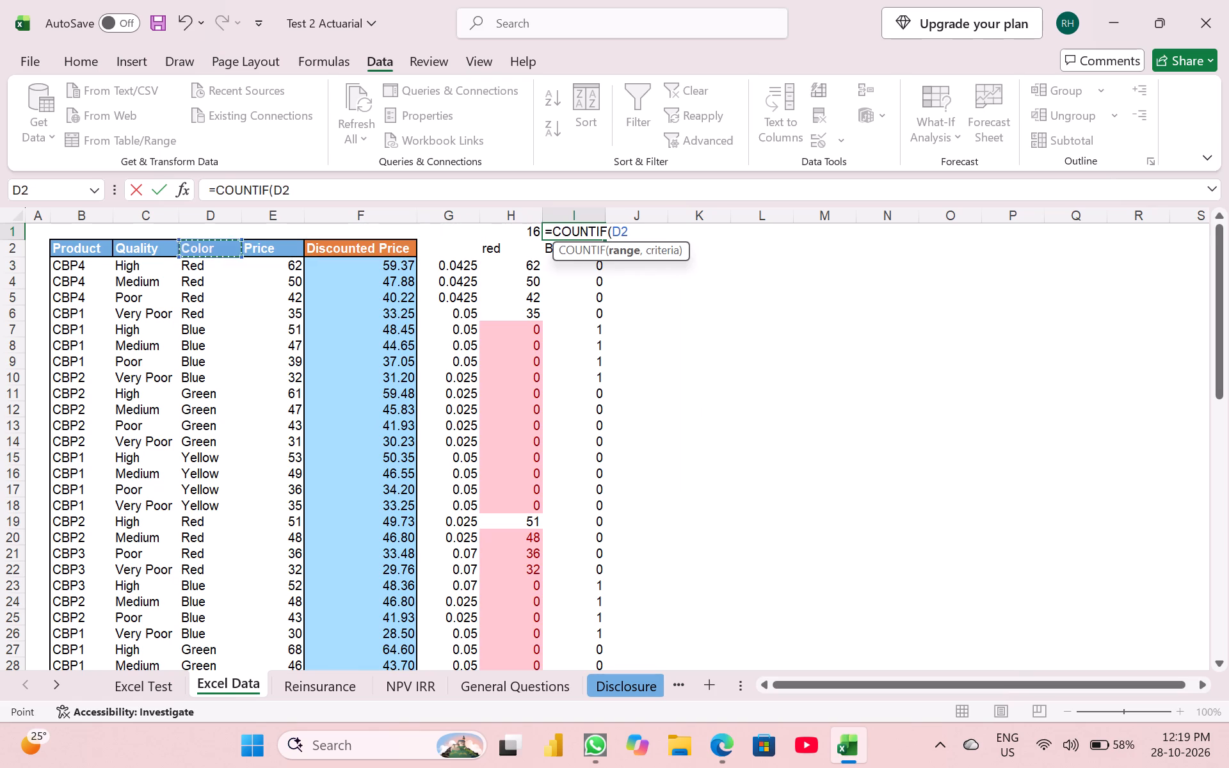
pyautogui.press('Left')
pyautogui.press('Down')
pyautogui.press('Right')
pyautogui.hotkey('ctrl', 'shift', 'Down')
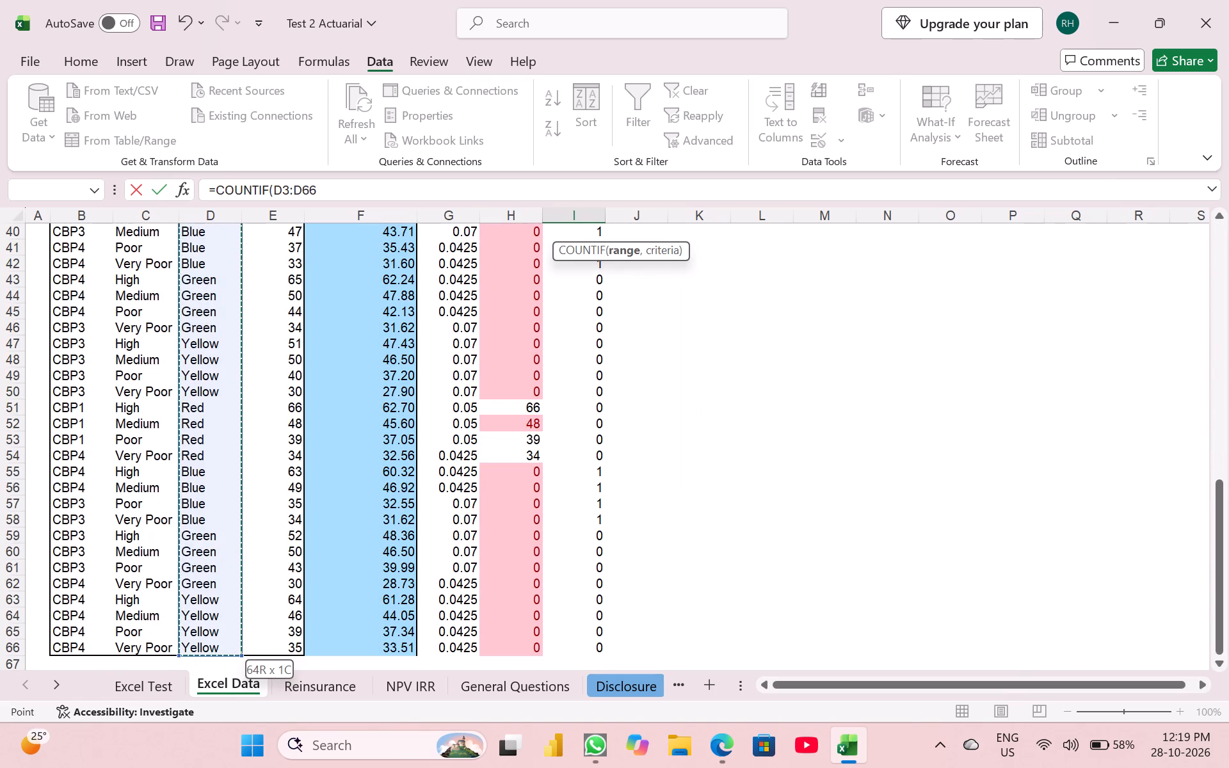
pyautogui.press(',')
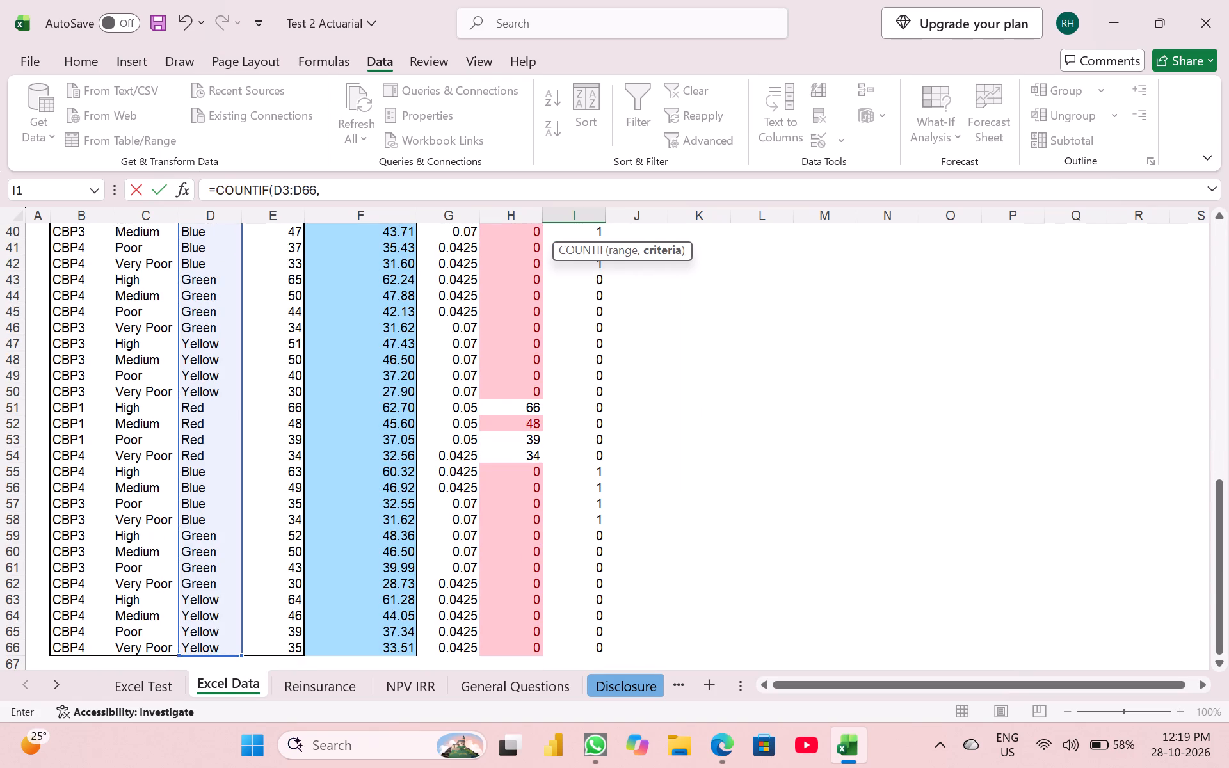
pyautogui.write('BLue)')
pyautogui.press('BackSpace')
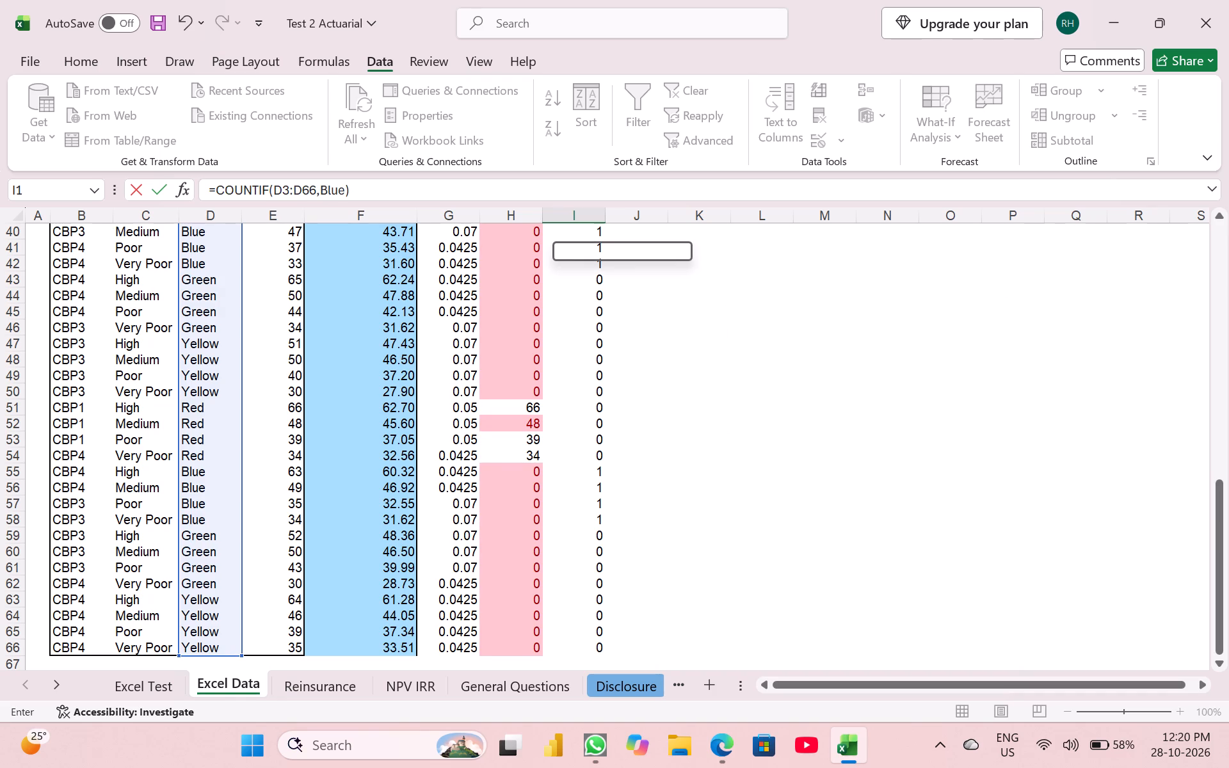
pyautogui.hotkey('shift', ')')
pyautogui.press('Return')
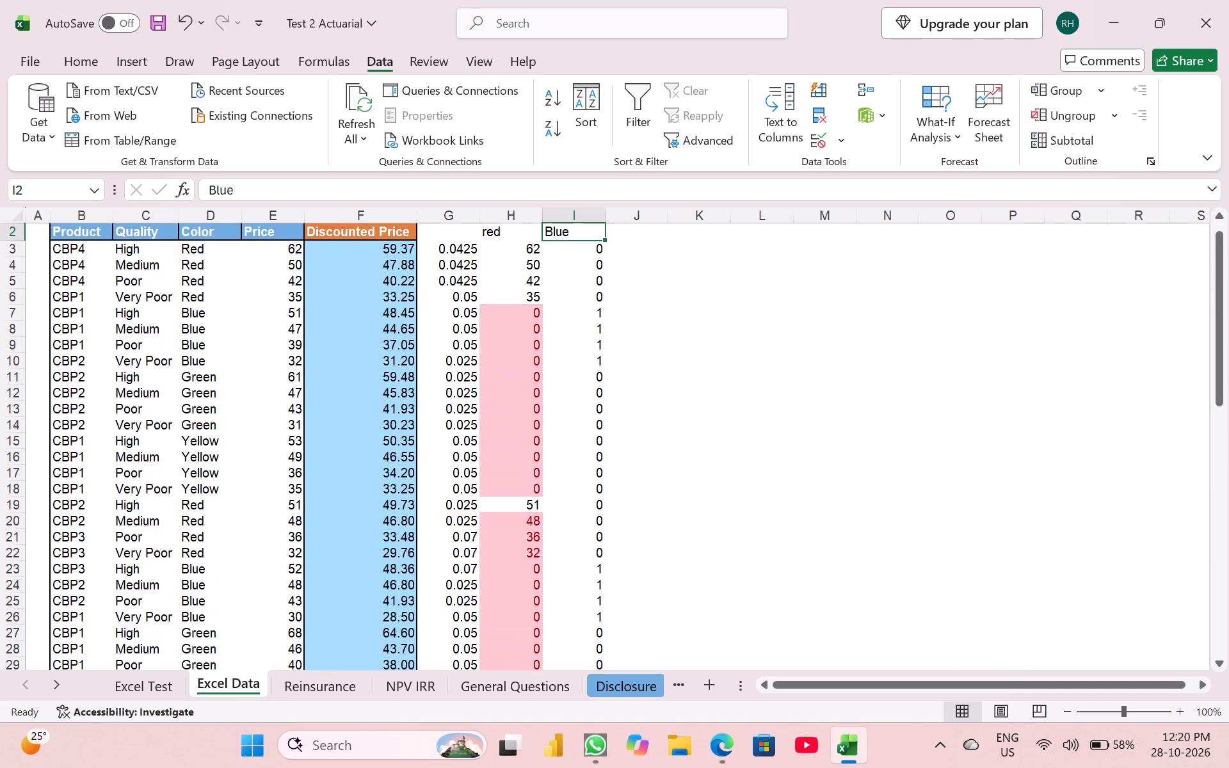
# Put the criterion in the I1 count formula in quotation marks, making it =COUNTIF(D3:D66,"Blue").
pyautogui.press('Up')
pyautogui.press('Up')
pyautogui.press('Left')
pyautogui.press('Down')
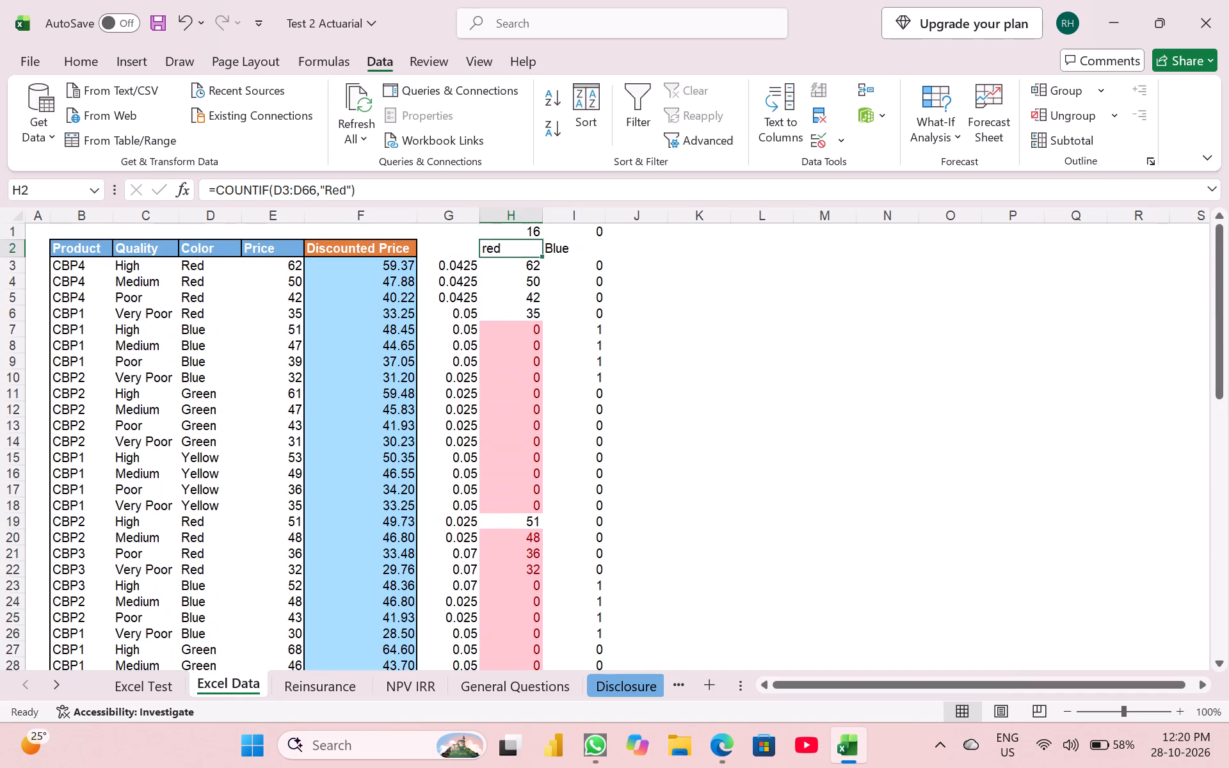
pyautogui.press('Right')
pyautogui.press('Up')
pyautogui.click(325, 184)
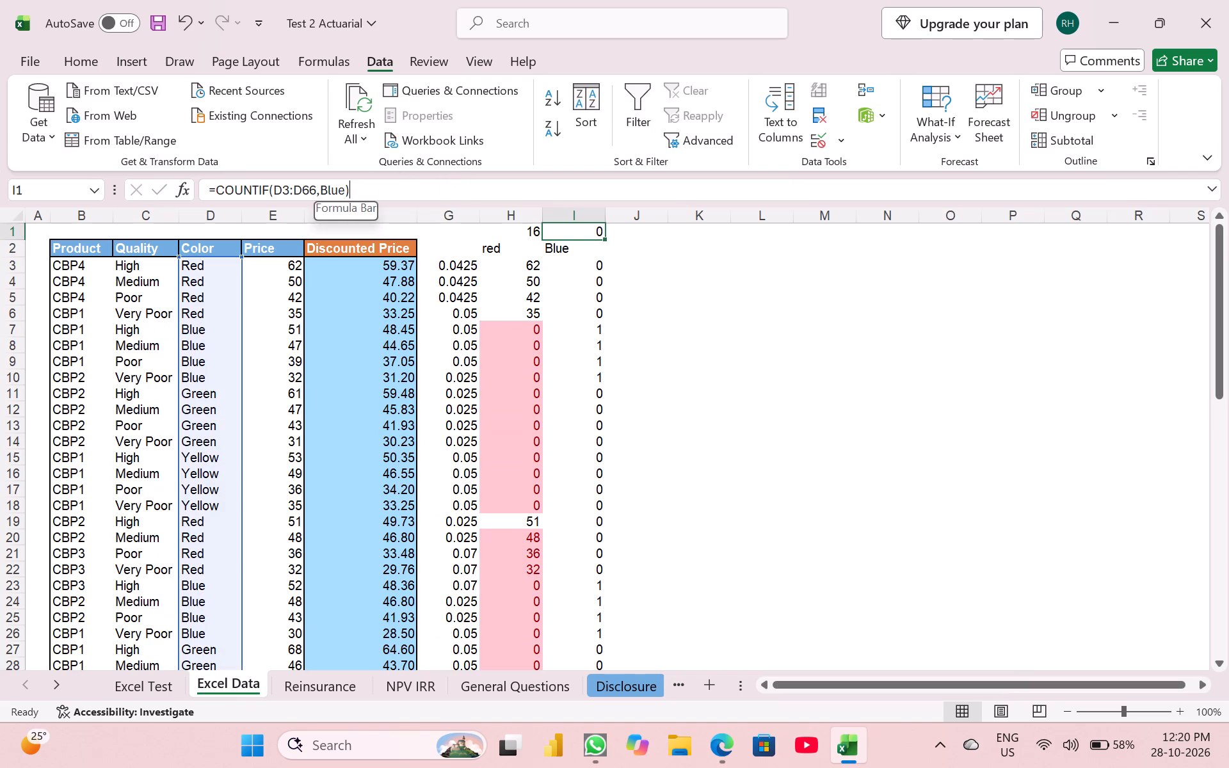
pyautogui.press('Left')
pyautogui.hotkey('shift', '"')
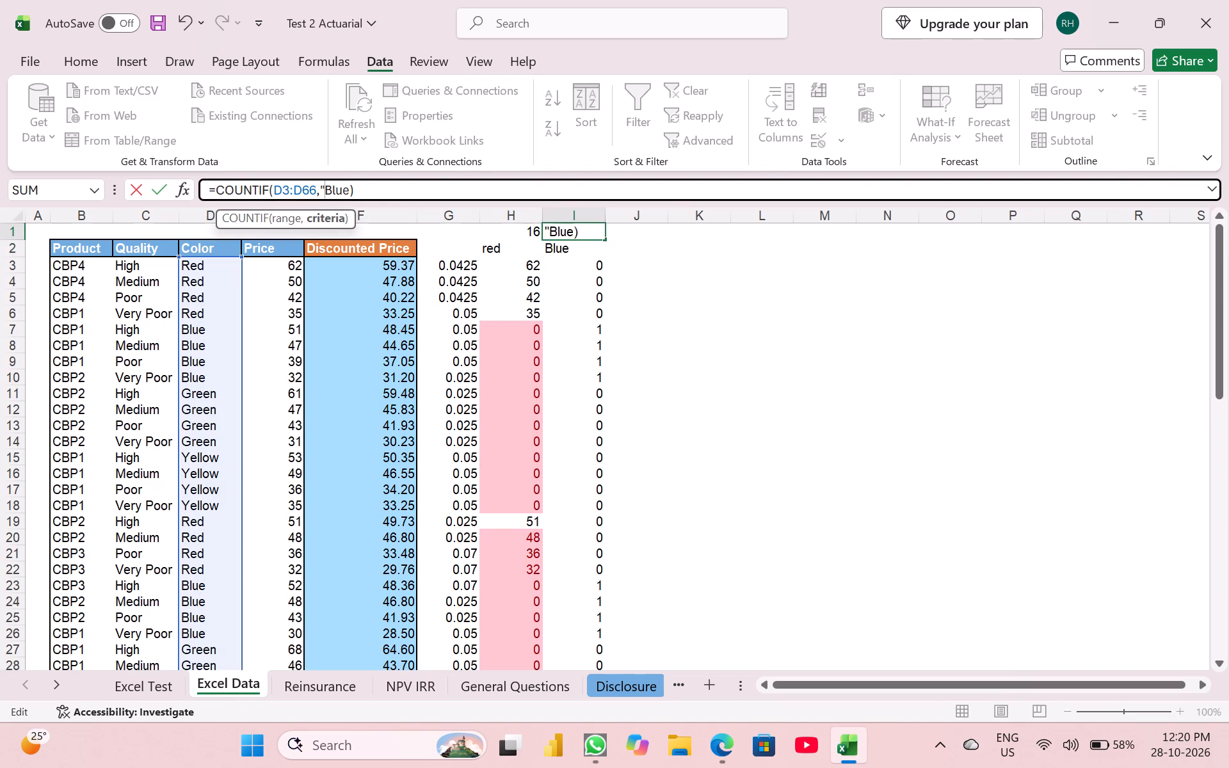
pyautogui.press('Right')
pyautogui.press('Right')
pyautogui.press('Right')
pyautogui.press('Right')
pyautogui.hotkey('shift', '"')
pyautogui.press('Return')
# Multiply the blue flag formula in I3 by the product's price, making it =IF(D3="Blue",1,0)*E3.
pyautogui.press('Up')
pyautogui.press('Right')
pyautogui.press('Up')
pyautogui.press('Down')
pyautogui.press('Down')
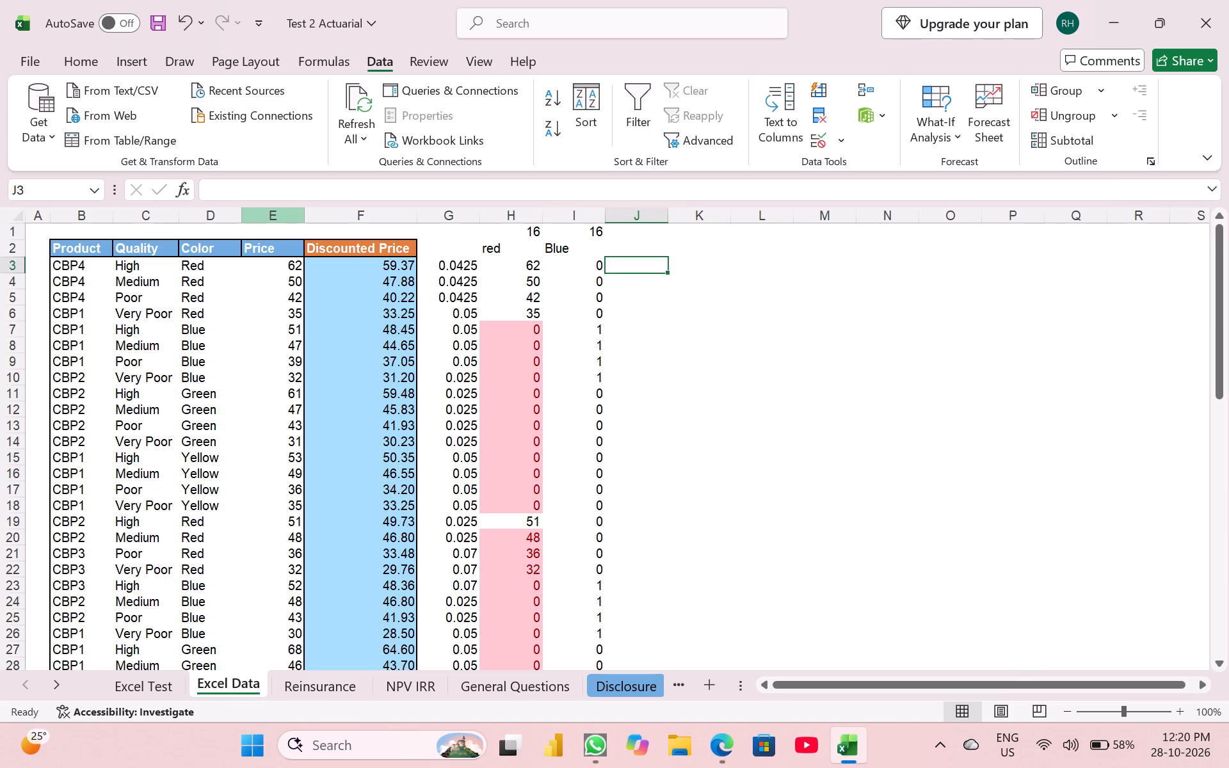
pyautogui.click(589, 263)
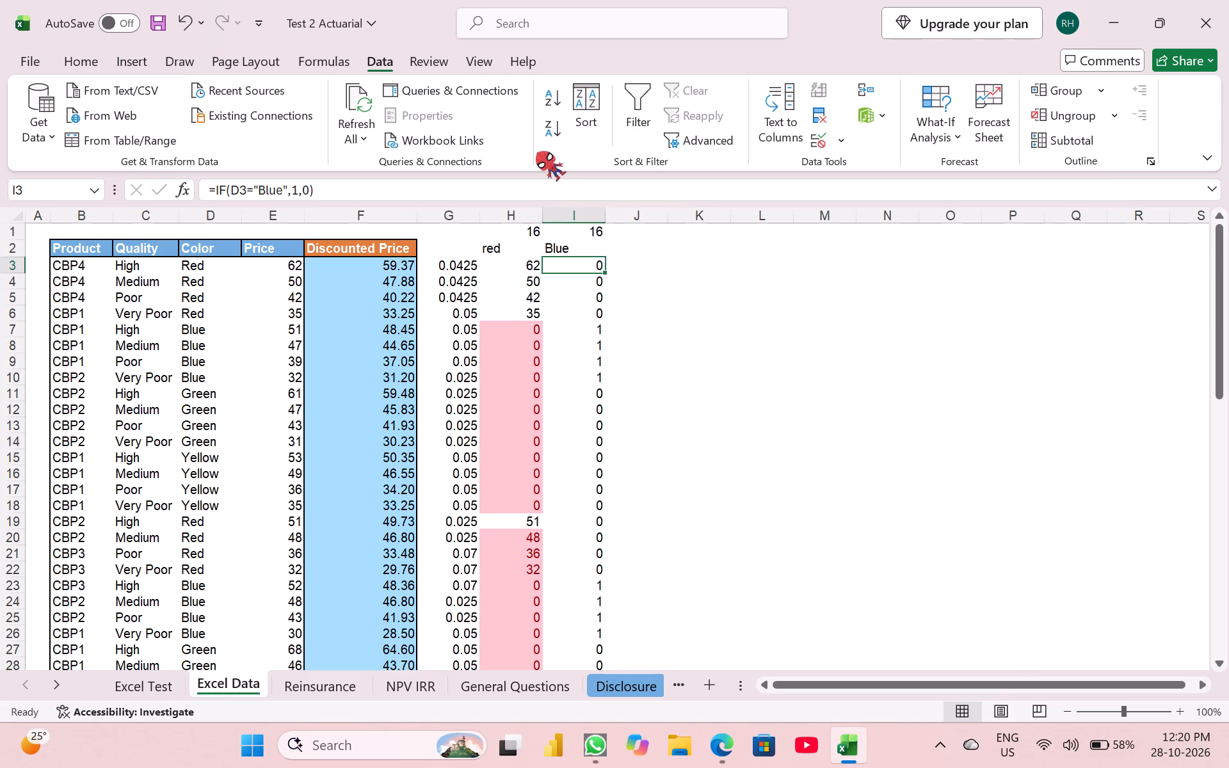
pyautogui.click(533, 177)
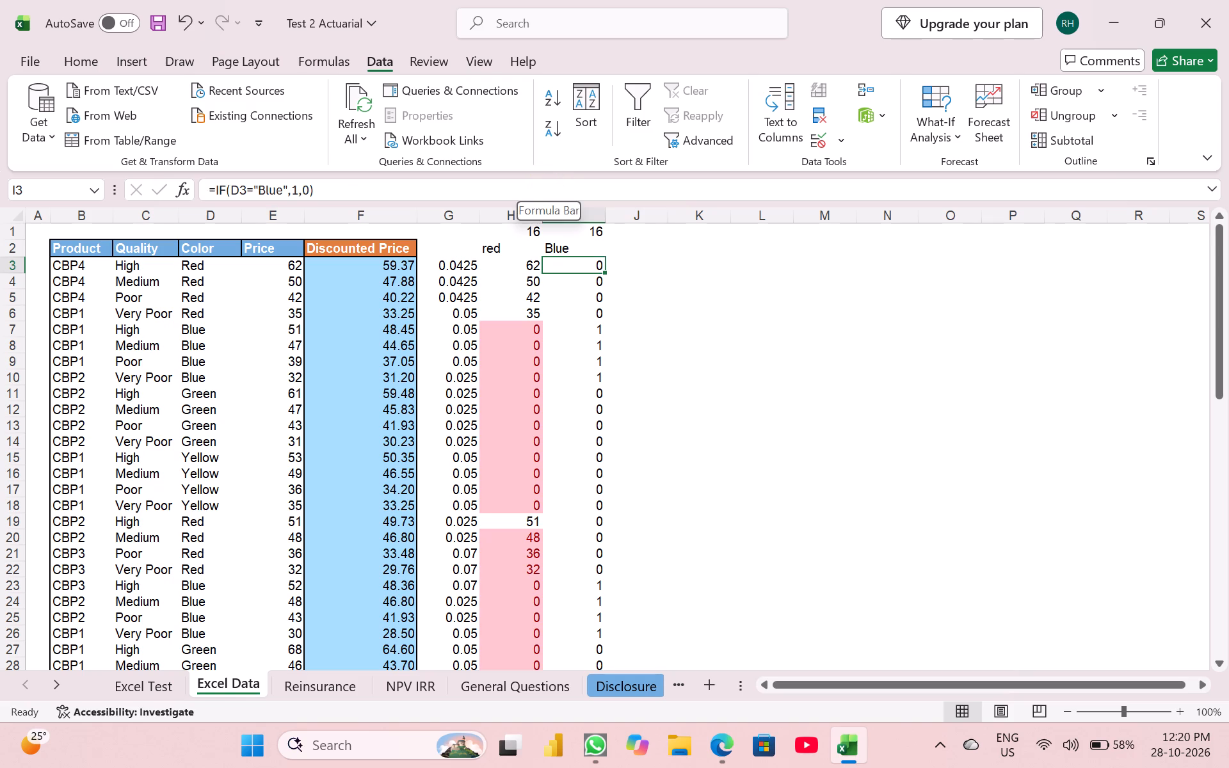
pyautogui.click(521, 188)
pyautogui.hotkey('shift', '*')
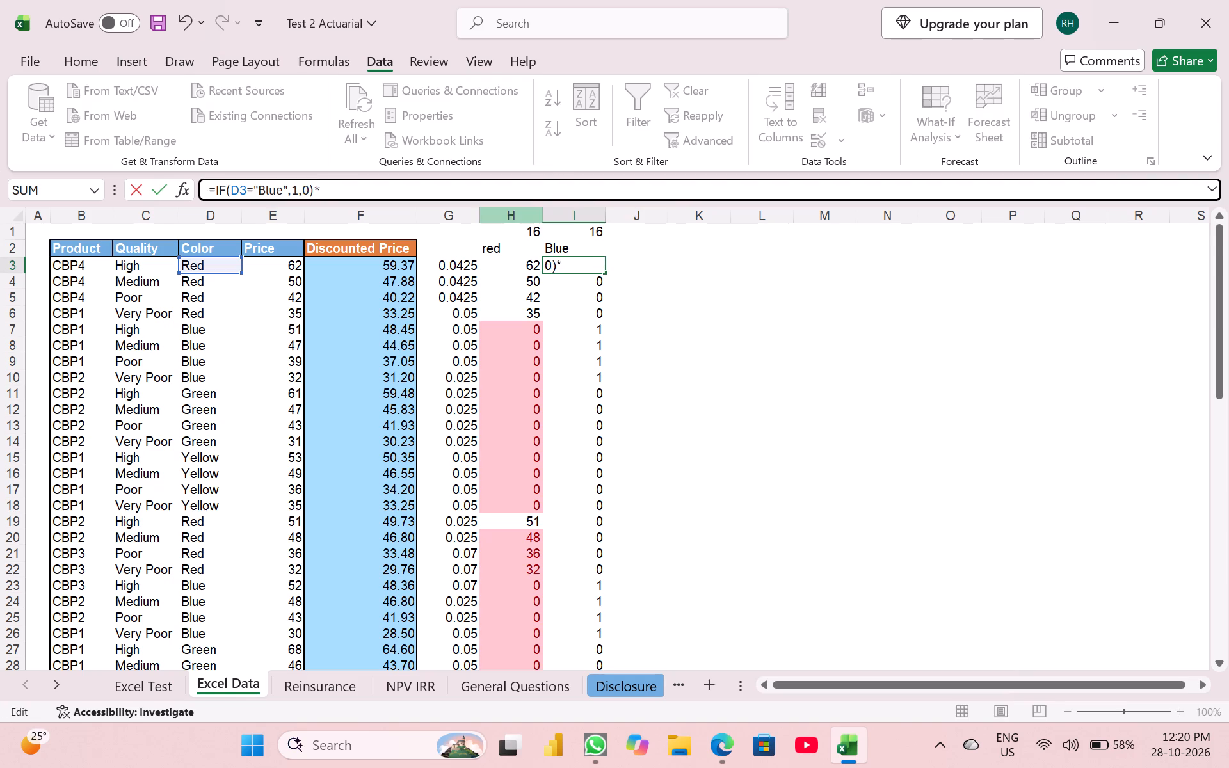
pyautogui.click(280, 264)
pyautogui.press('Return')
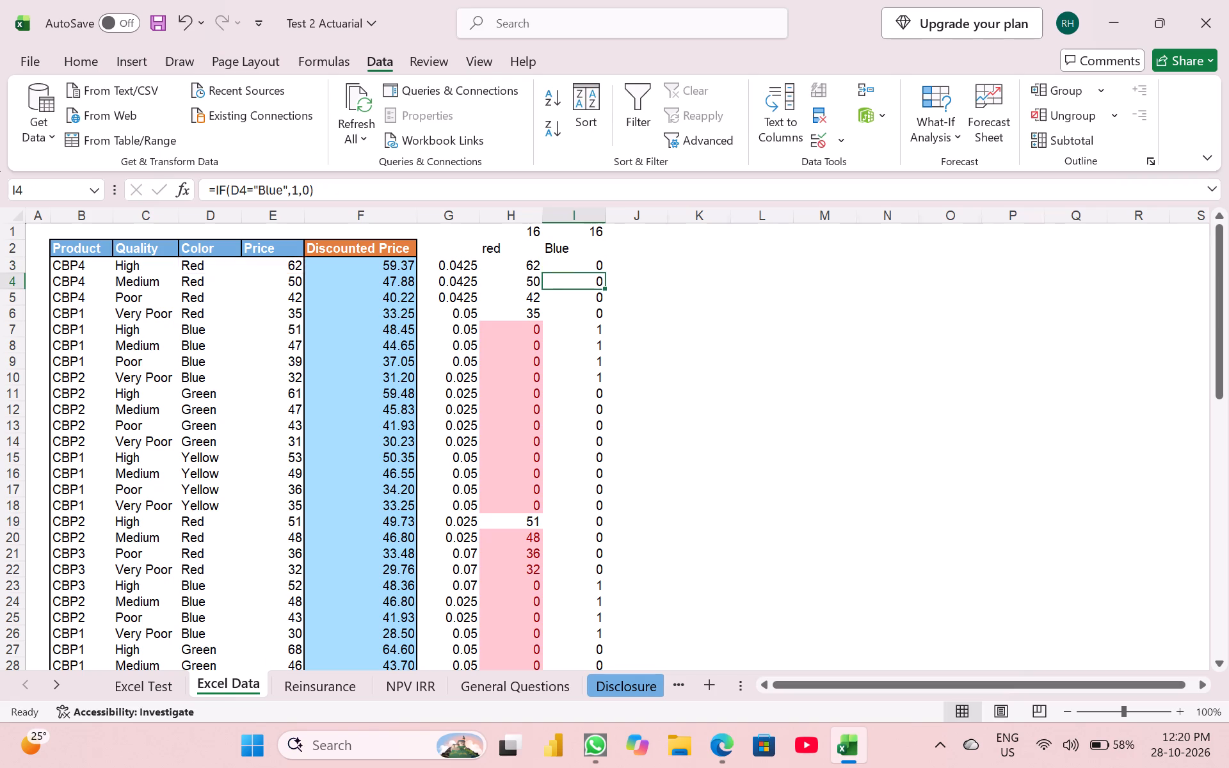
# Fill the revised blue price formula from I3 down through I66.
pyautogui.press('Up')
pyautogui.hotkey('ctrl', 'shift', 'Down')
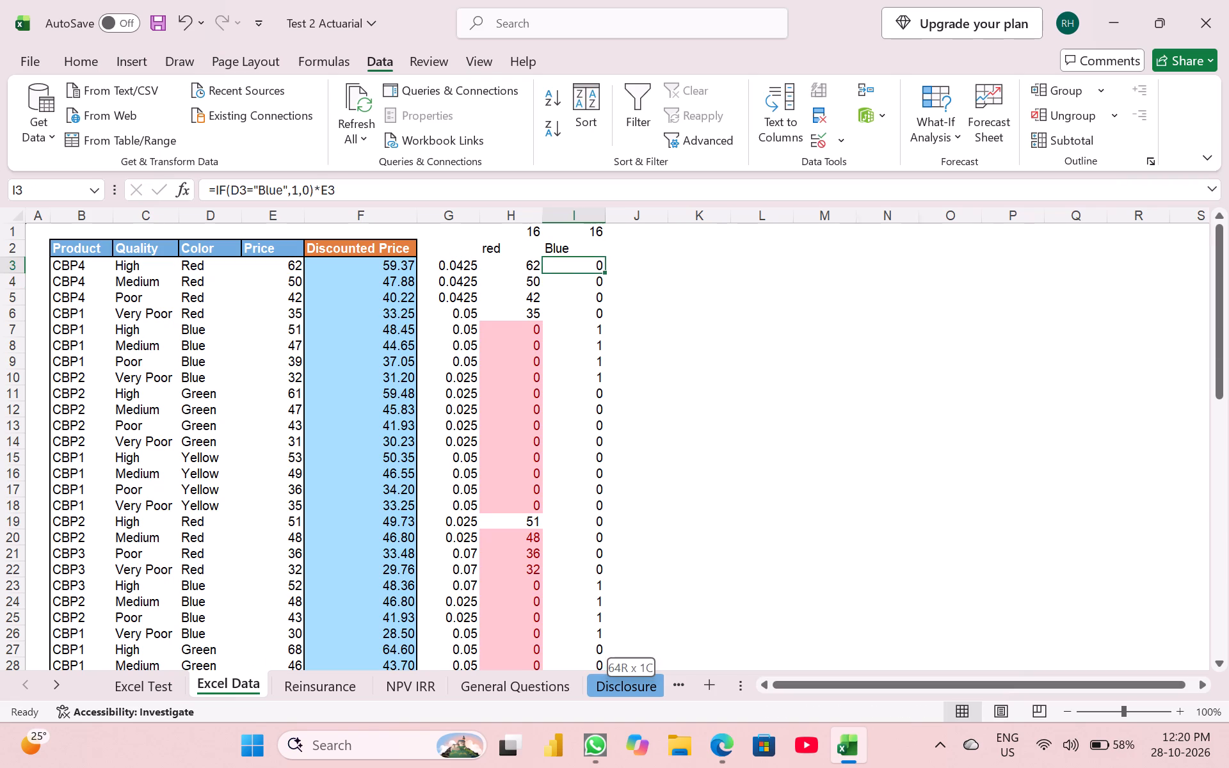
pyautogui.hotkey('ctrl', 'd')
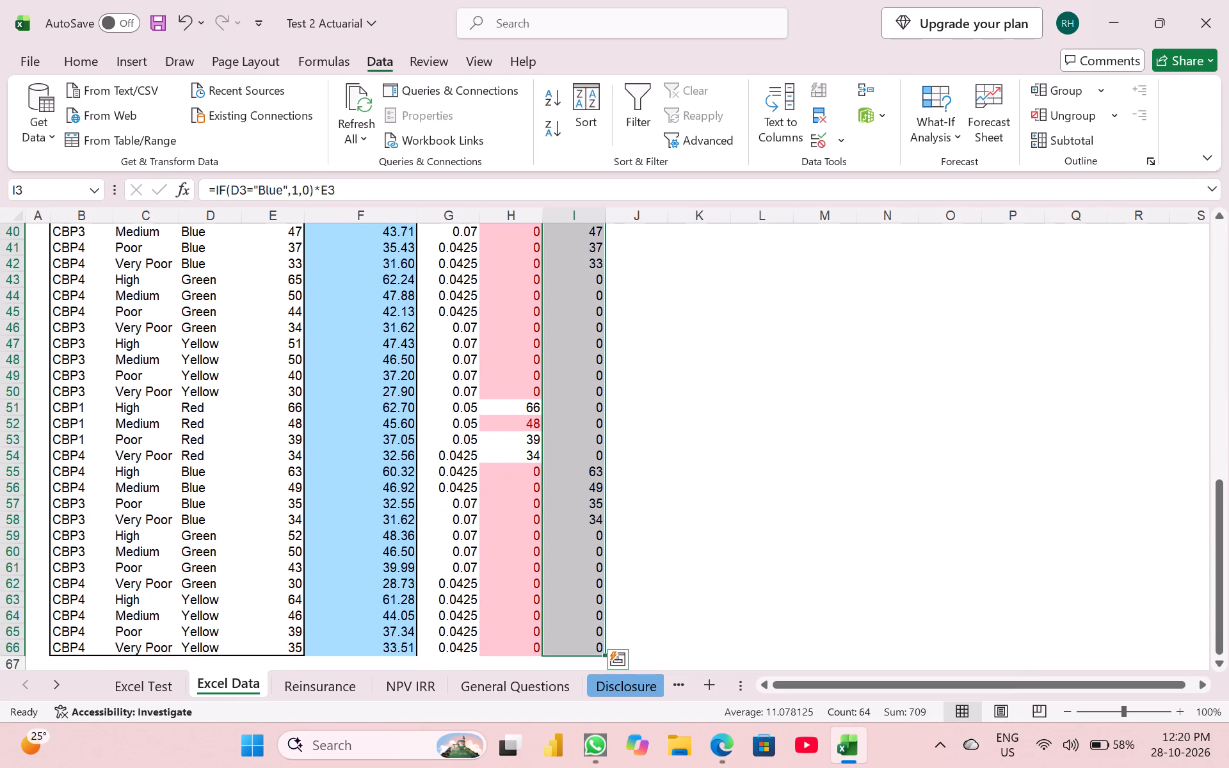
# On the Excel Test sheet, calculate the average blue product price in E26 as =sum('Excel Data'!I3:I66)/'Excel Data'!I1.
pyautogui.moveTo(156, 668); pyautogui.dragTo(143, 687)
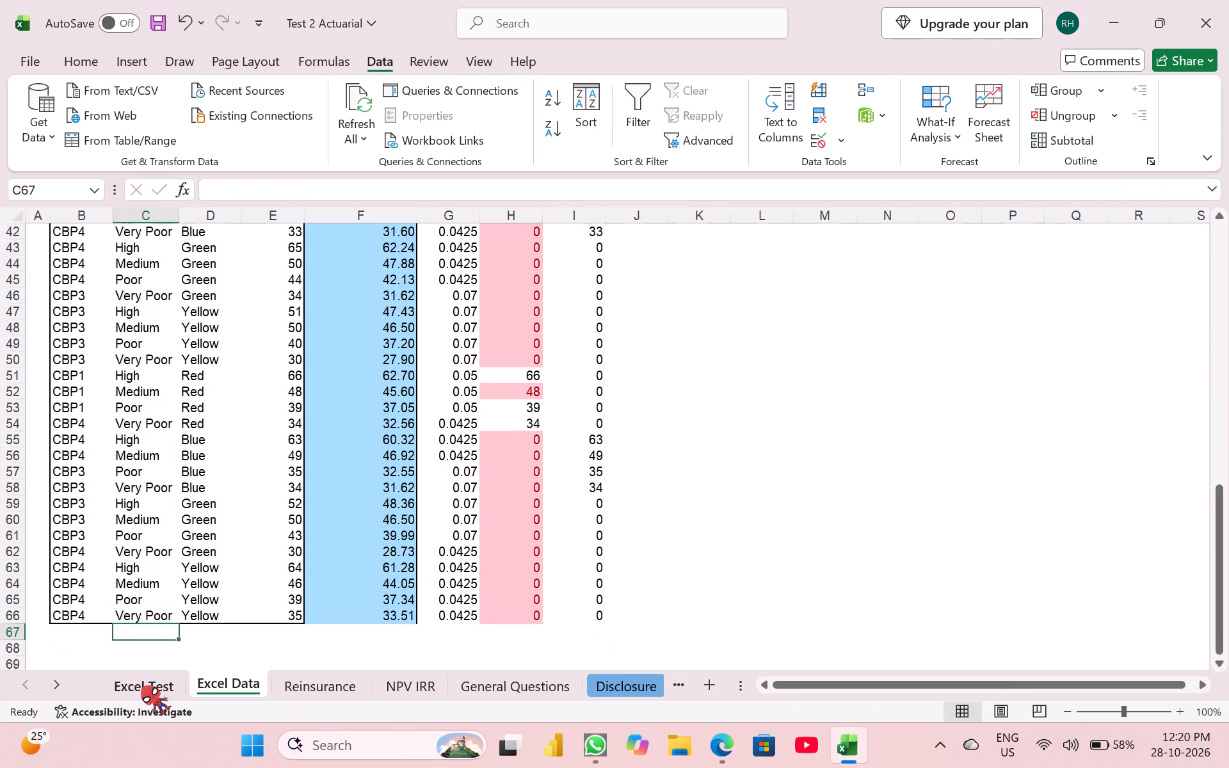
pyautogui.click(143, 687)
pyautogui.write('=sum(')
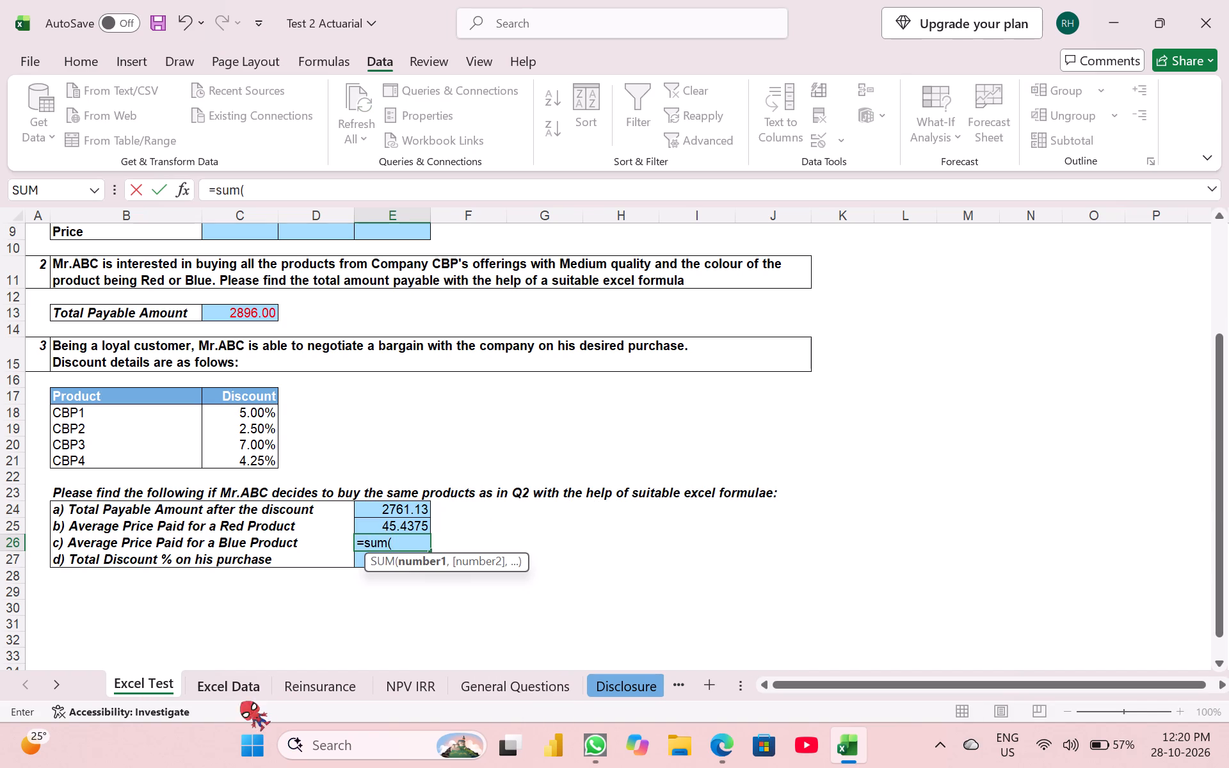
pyautogui.click(230, 681)
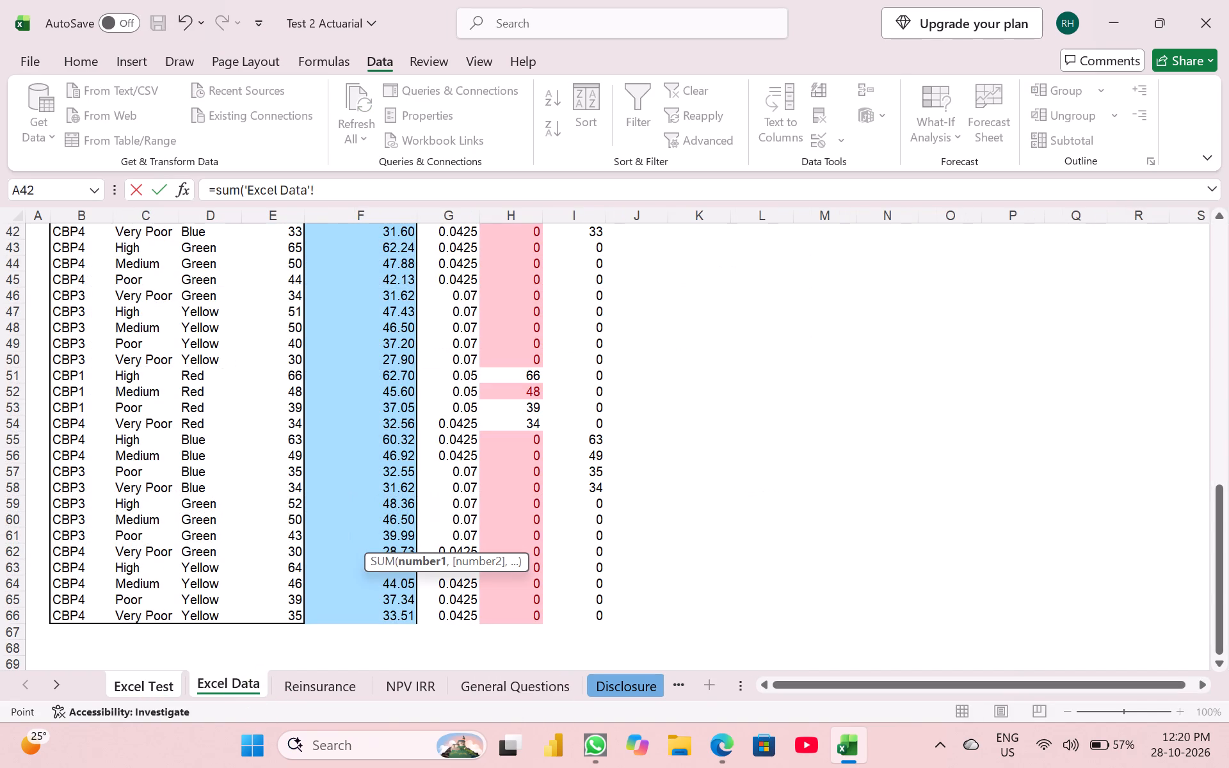
pyautogui.click(588, 602)
pyautogui.press('Down')
pyautogui.hotkey('ctrl', 'shift', 'Up')
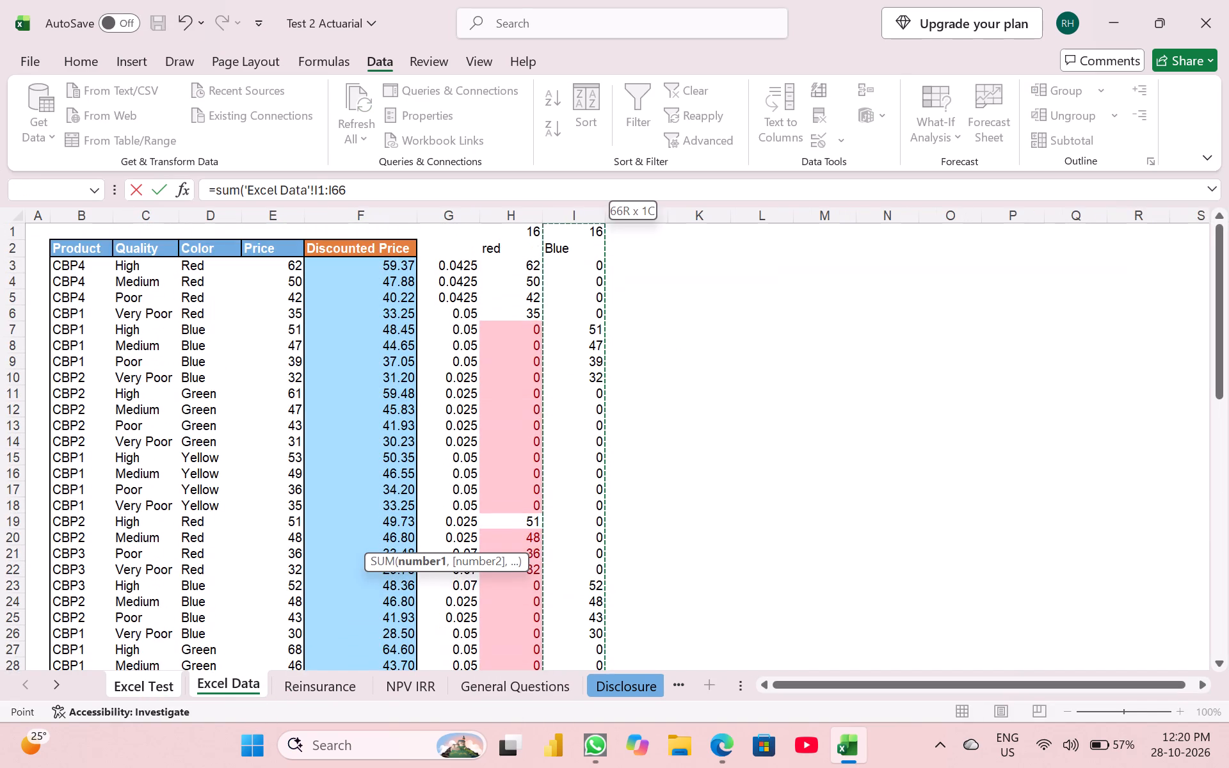
pyautogui.hotkey('shift', 'Down')
pyautogui.hotkey('shift', 'Down')
pyautogui.write(')/')
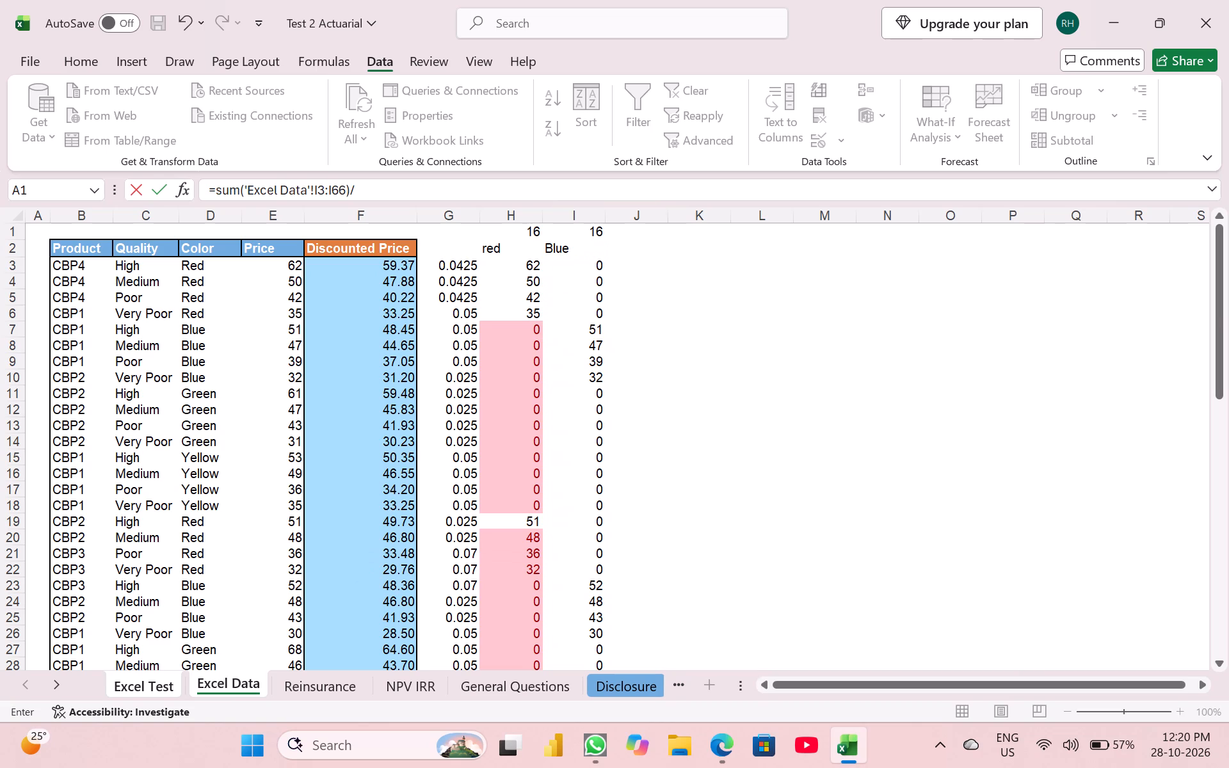
pyautogui.click(582, 234)
pyautogui.press('Return')
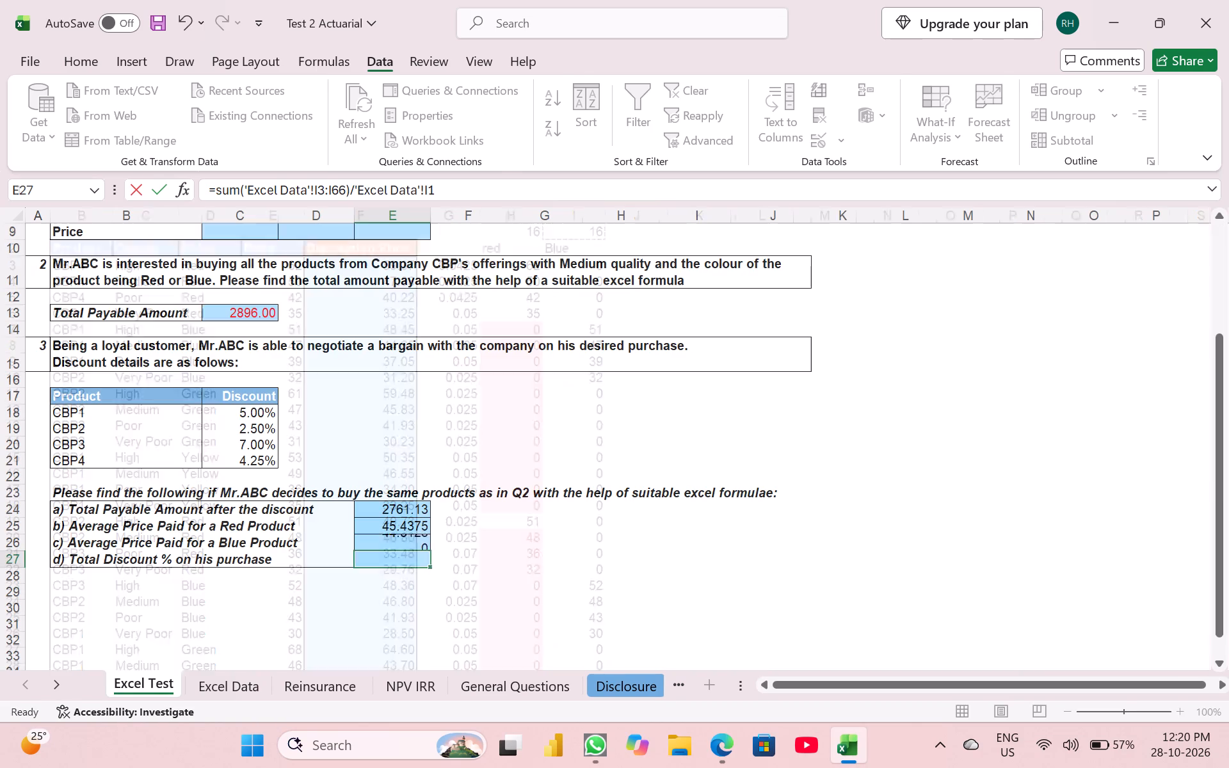
# In E27, calculate the total discount percentage on the purchase as =(C13-E24)/C13.
pyautogui.press('=')
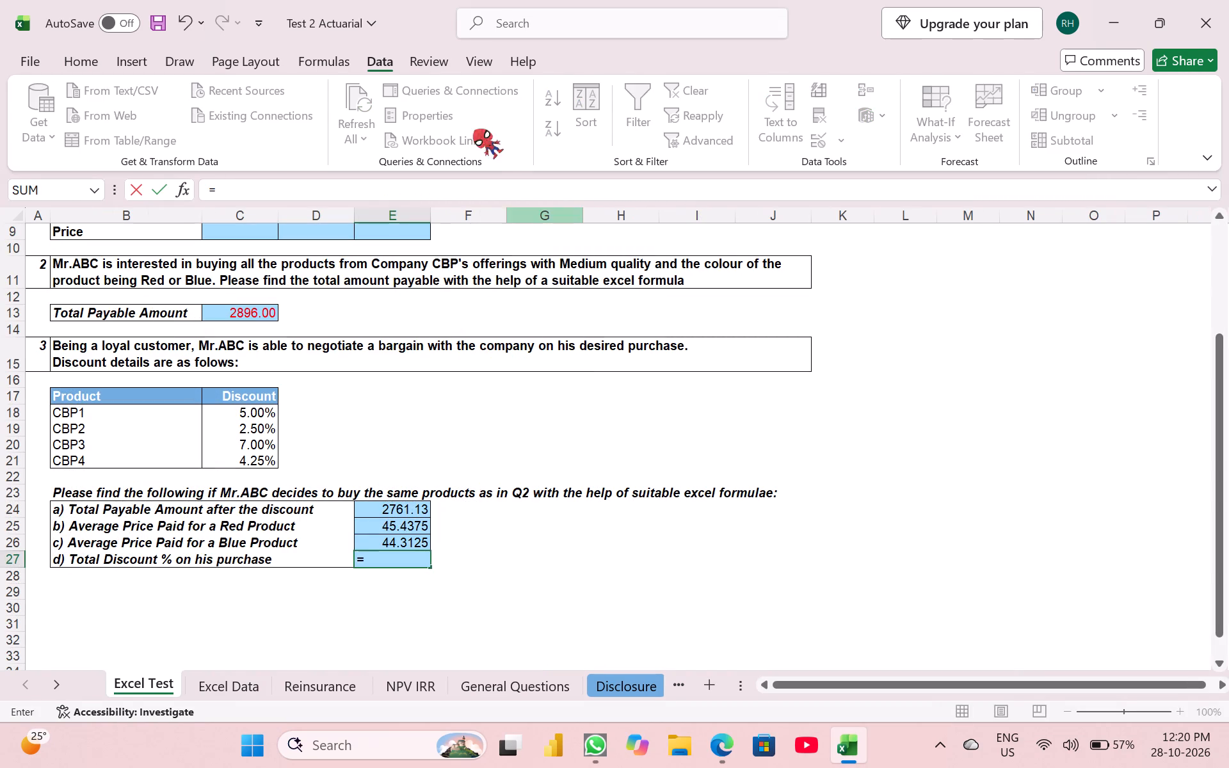
pyautogui.hotkey('shift', '(')
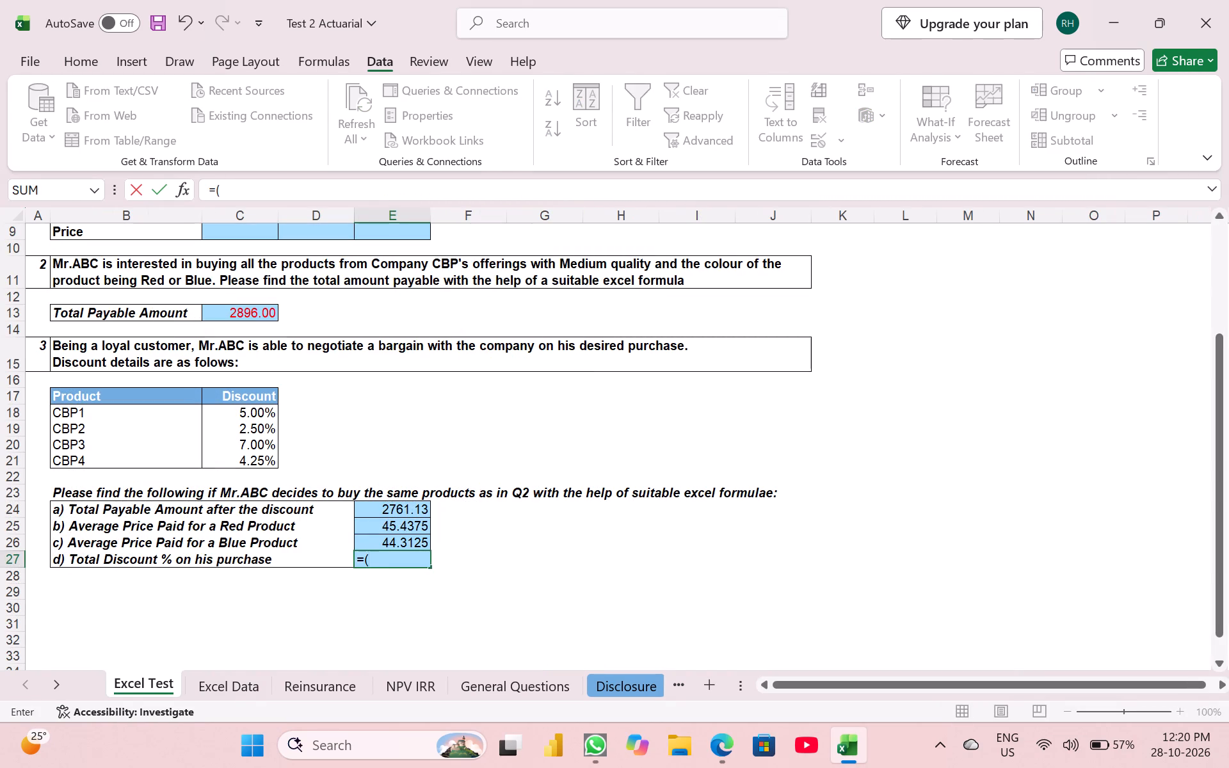
pyautogui.scroll(1, 389, 447)
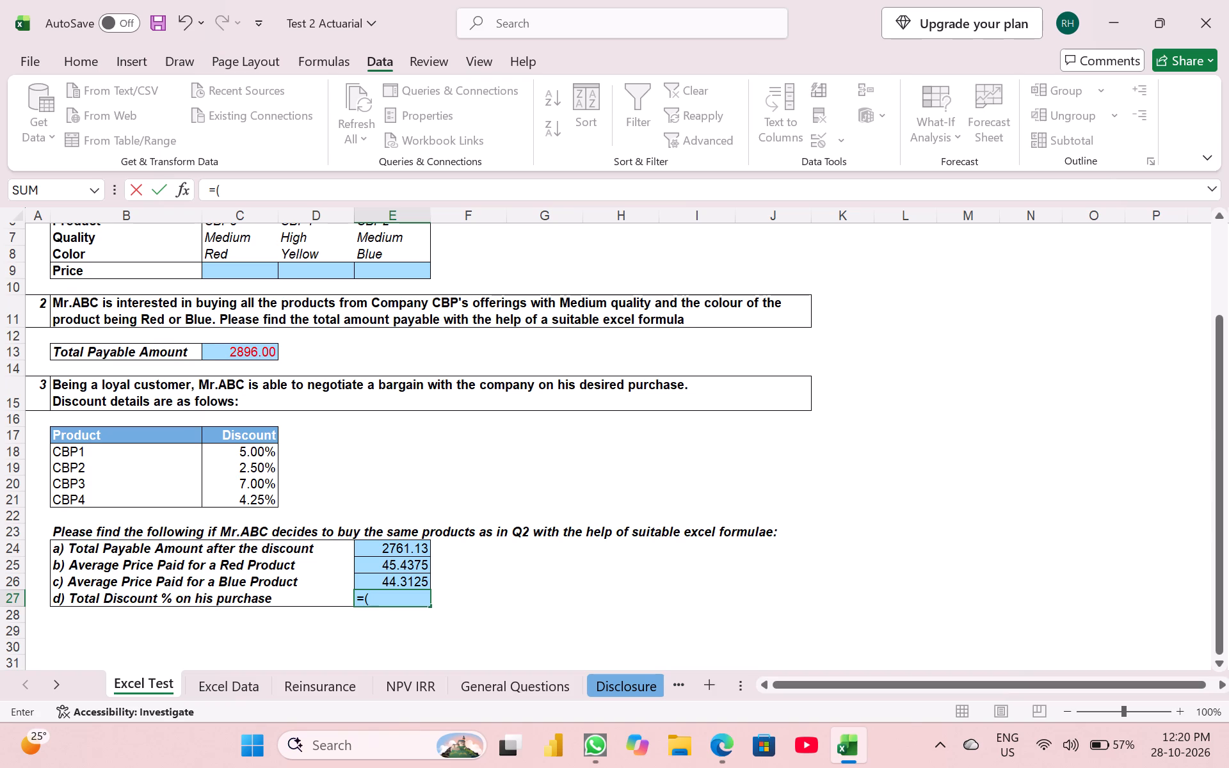
pyautogui.click(262, 353)
pyautogui.press('-')
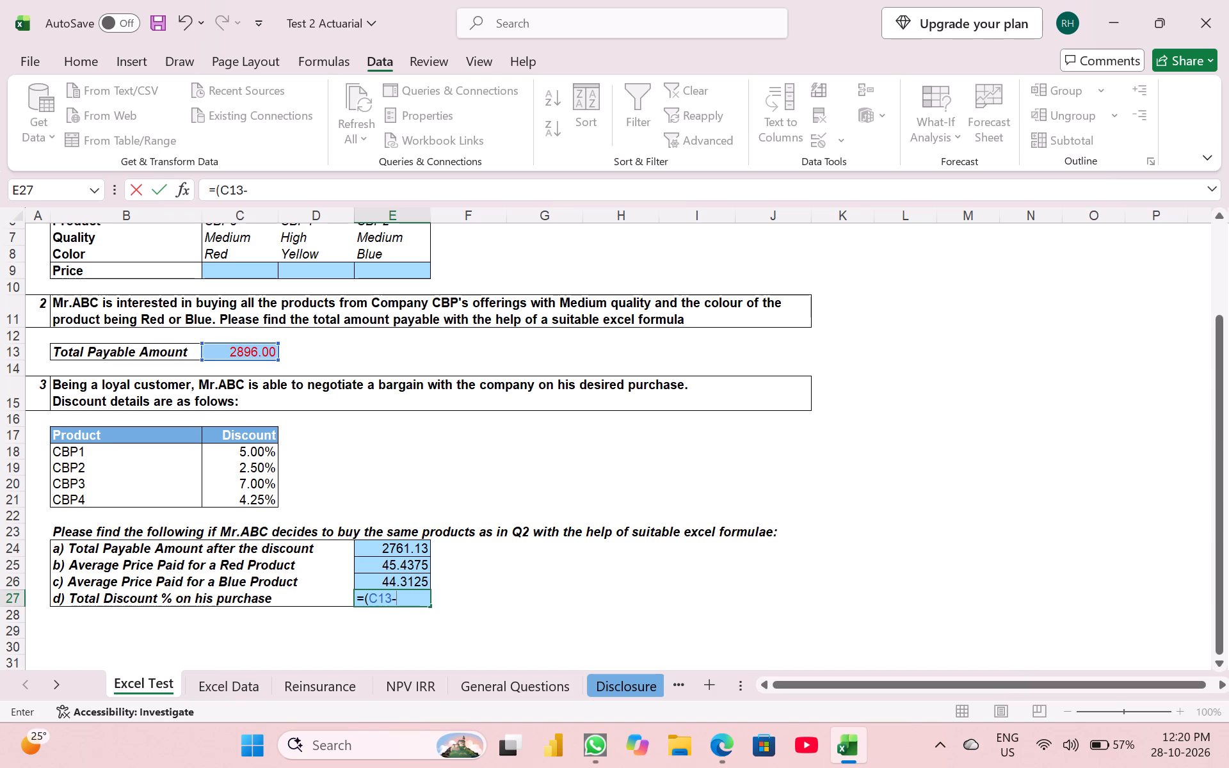
pyautogui.click(410, 547)
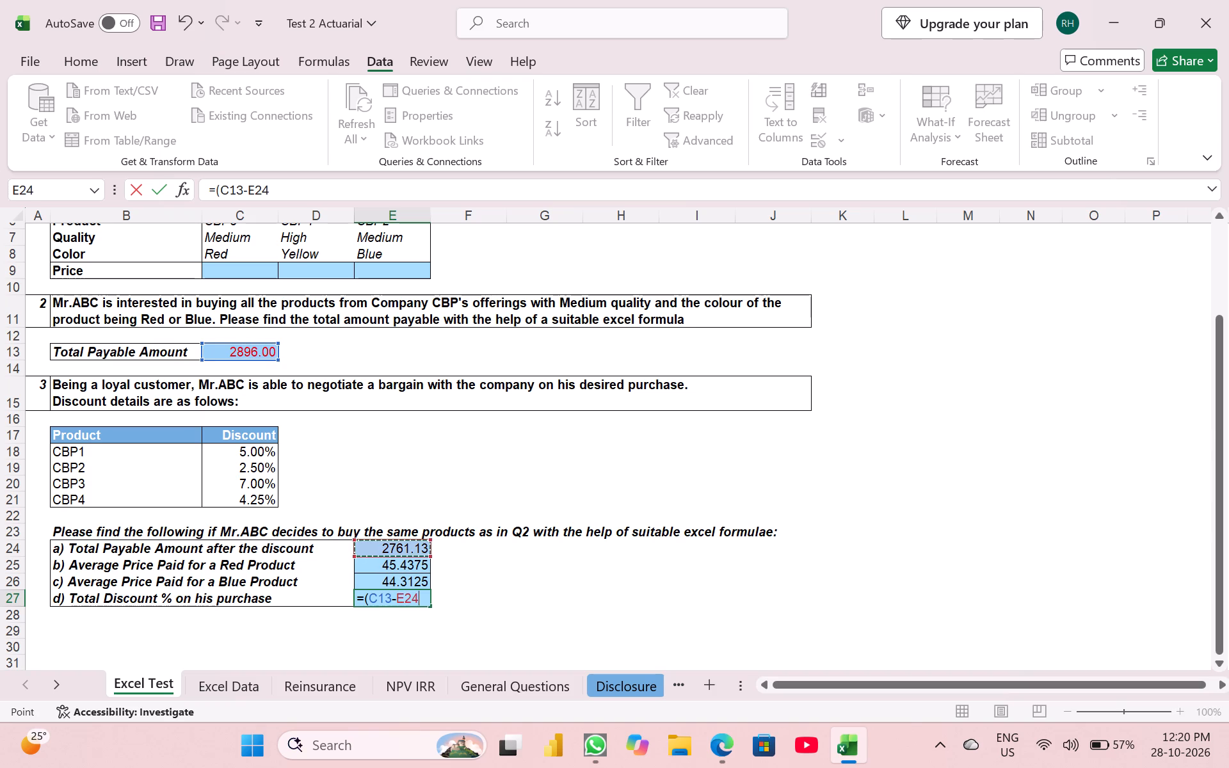
pyautogui.write(')/')
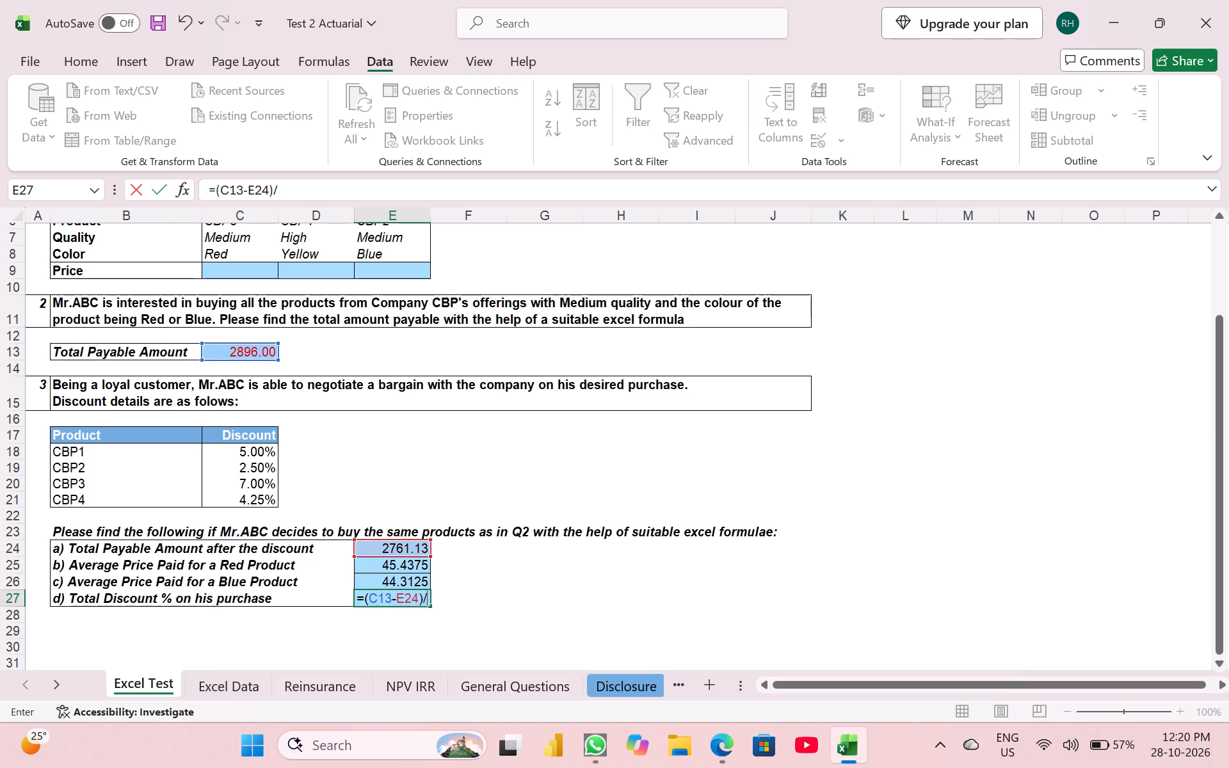
pyautogui.click(246, 355)
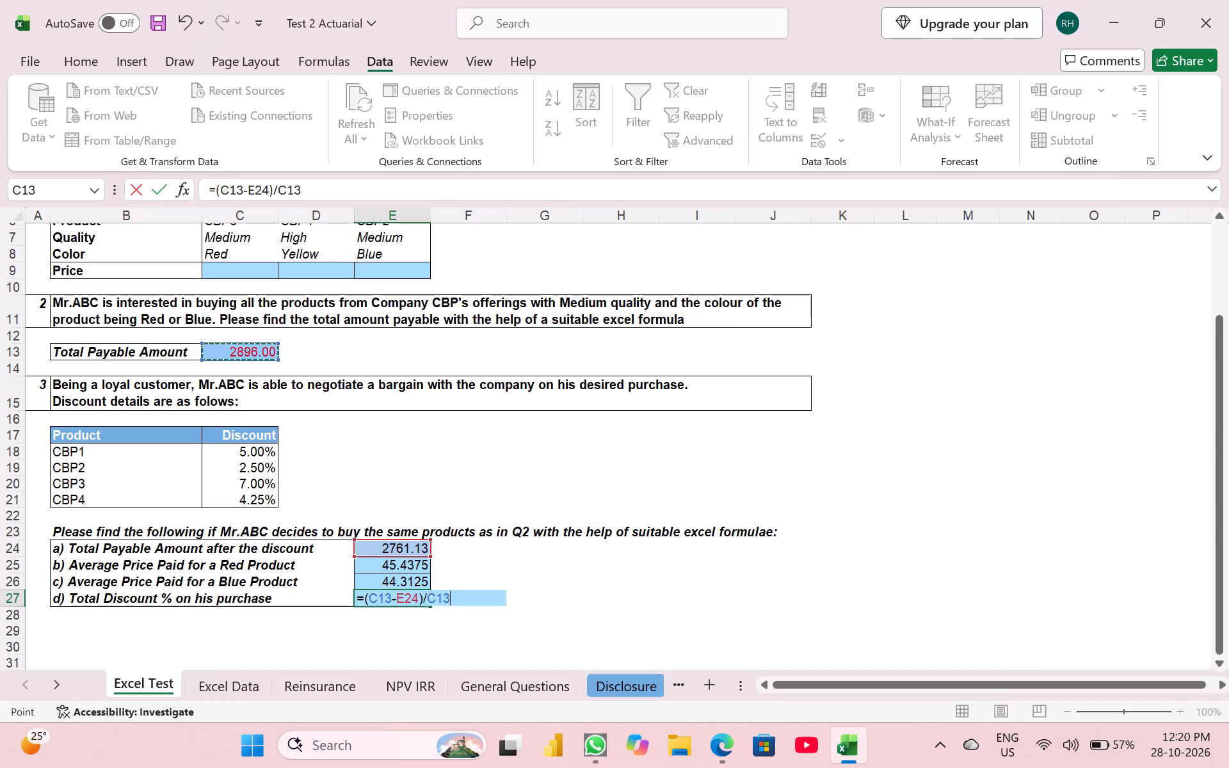
pyautogui.press('Return')
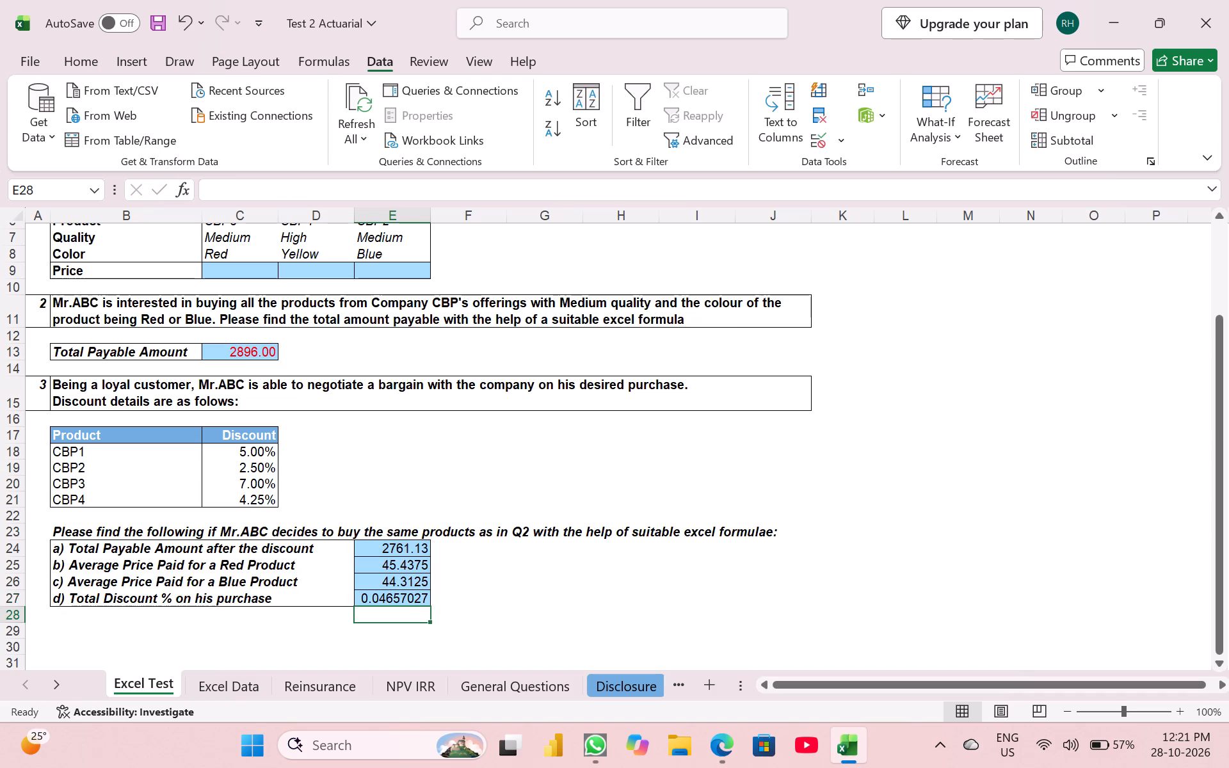
# Return to question 1 on the Excel Test sheet and compare its product specifications with the columns of the Excel Data sheet.
pyautogui.press('Up')
pyautogui.press('Up')
pyautogui.press('Up')
pyautogui.press('Up')
pyautogui.press('Up')
pyautogui.press('Up')
pyautogui.press('Up')
pyautogui.press('Up')
pyautogui.press('Up')
pyautogui.press('Up')
pyautogui.press('Up')
pyautogui.press('Up')
pyautogui.press('Up')
pyautogui.press('Up')
pyautogui.press('Up')
pyautogui.press('Up')
pyautogui.press('Up')
pyautogui.press('Up')
pyautogui.press('Up')
pyautogui.press('Up')
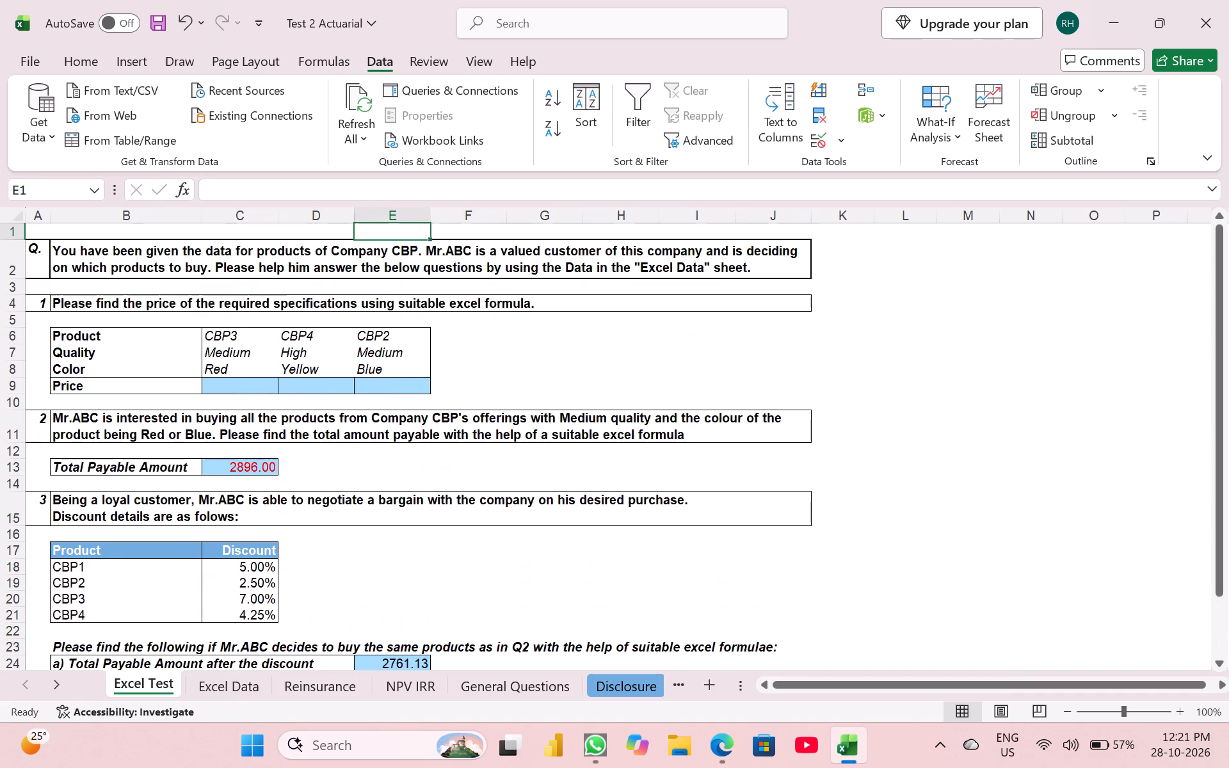
pyautogui.press('Left')
pyautogui.press('Left')
pyautogui.press('Down')
pyautogui.press('Down')
pyautogui.press('Down')
pyautogui.press('Down')
pyautogui.press('Down')
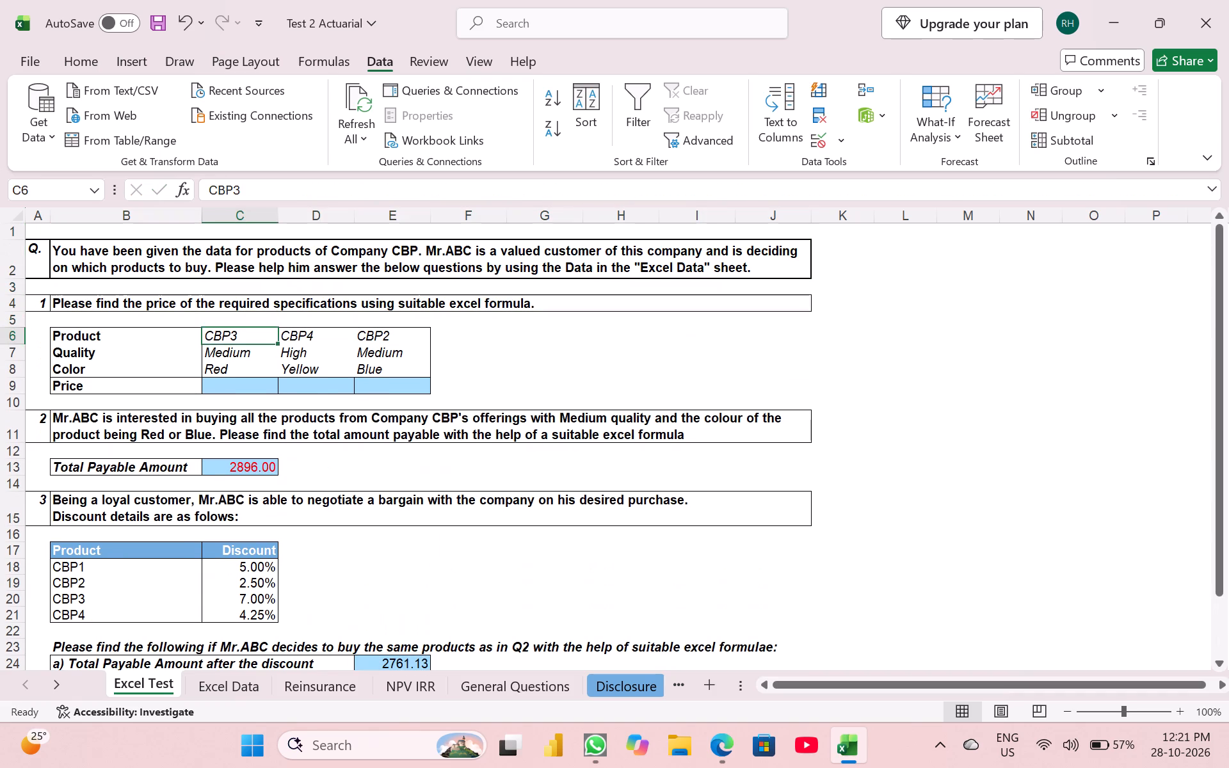
pyautogui.press('Down')
pyautogui.press('Down')
pyautogui.press('Down')
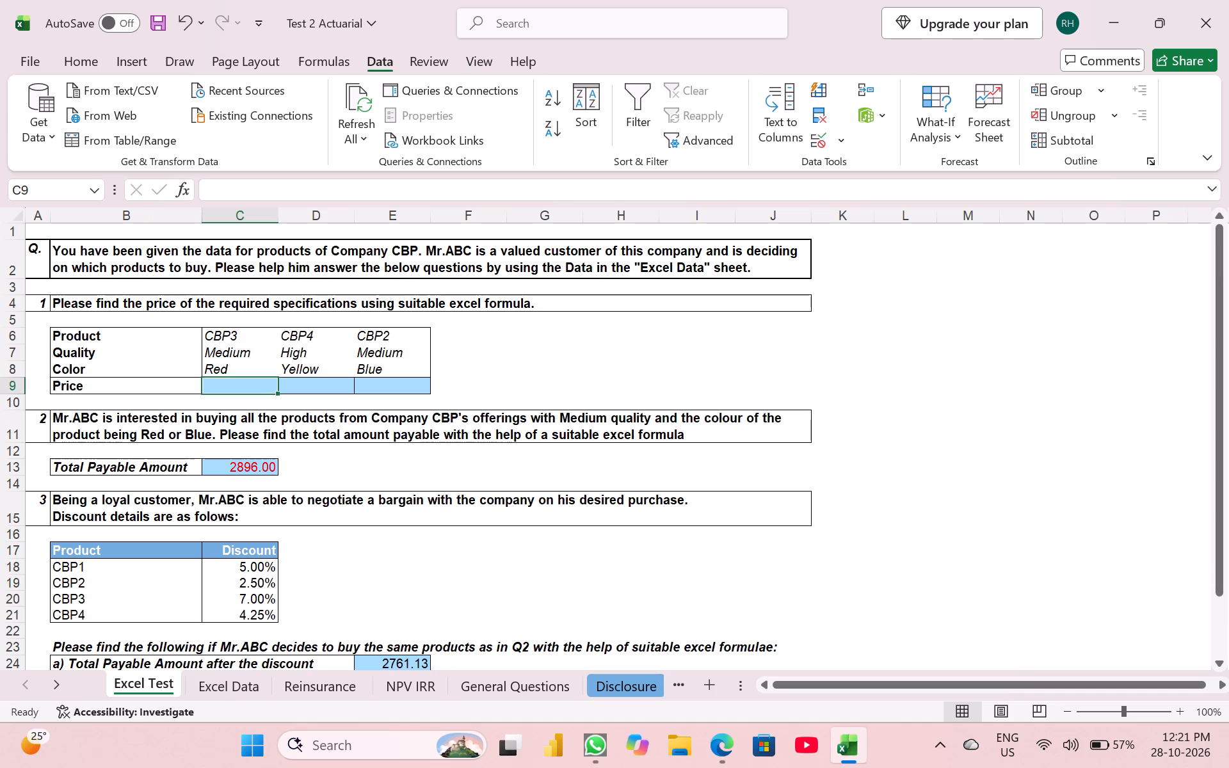
pyautogui.click(239, 682)
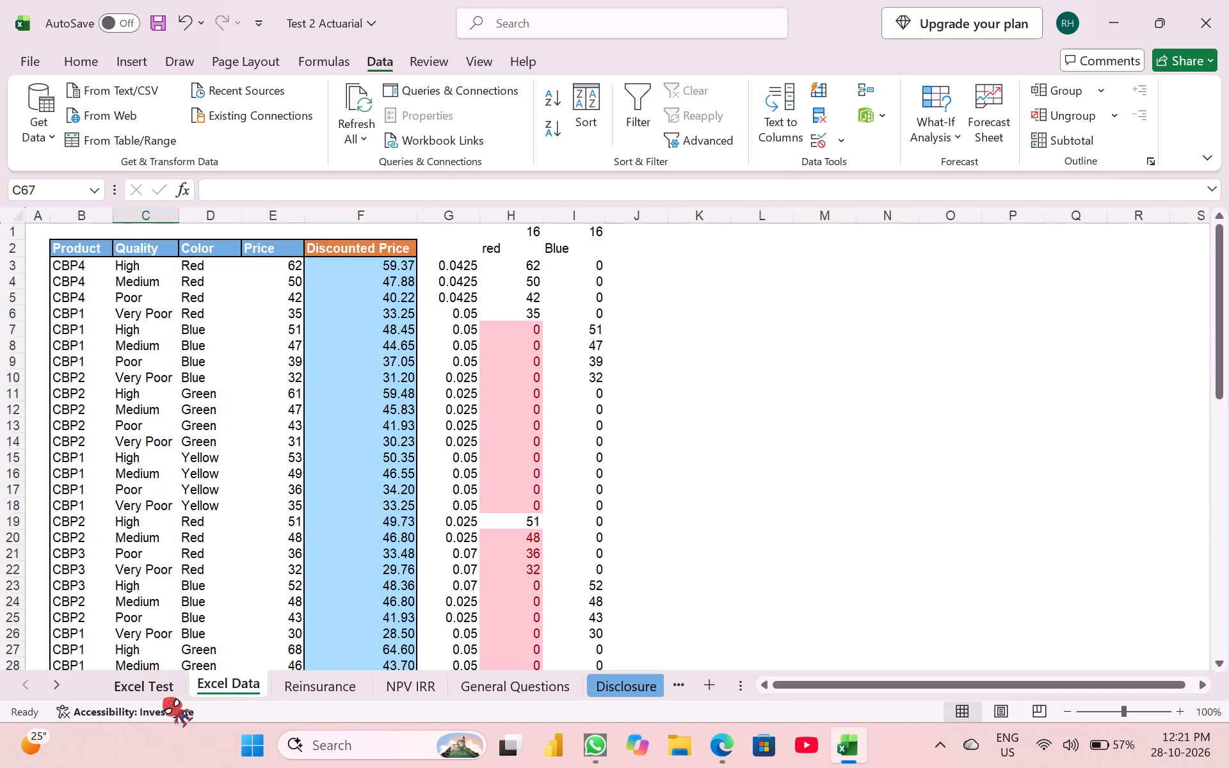
pyautogui.click(165, 699)
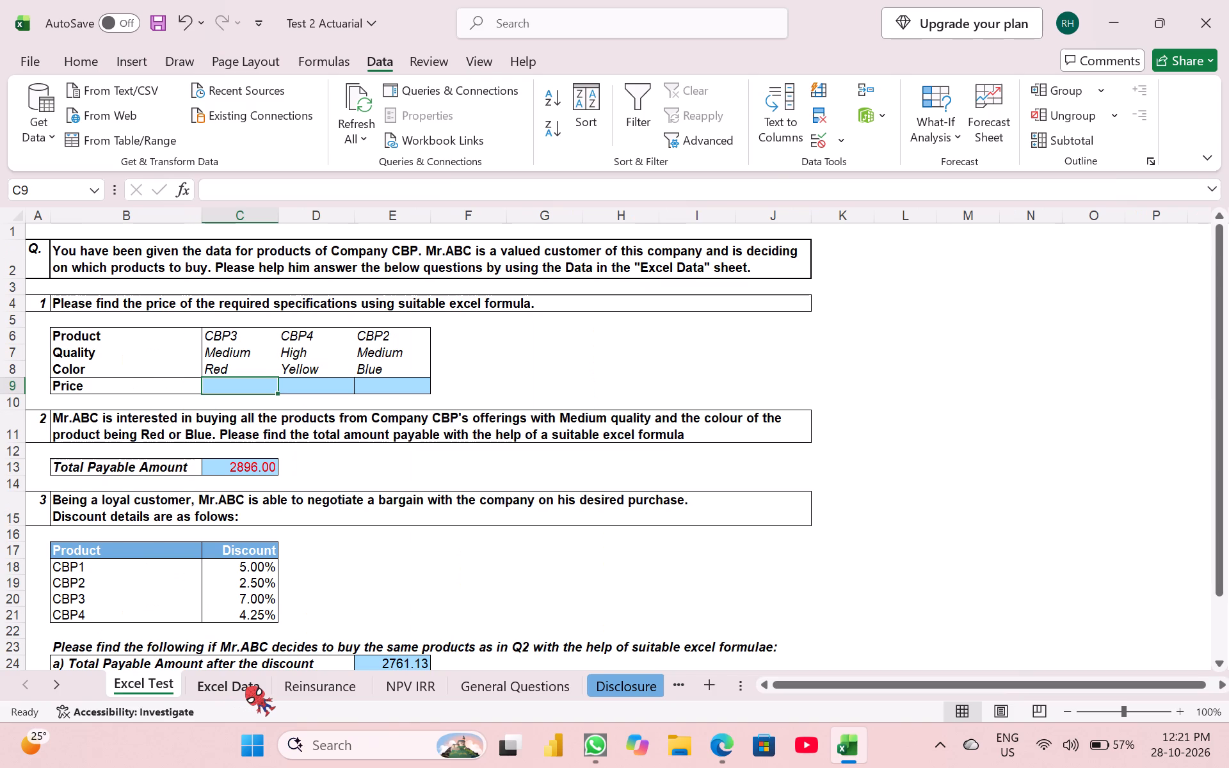
pyautogui.click(247, 688)
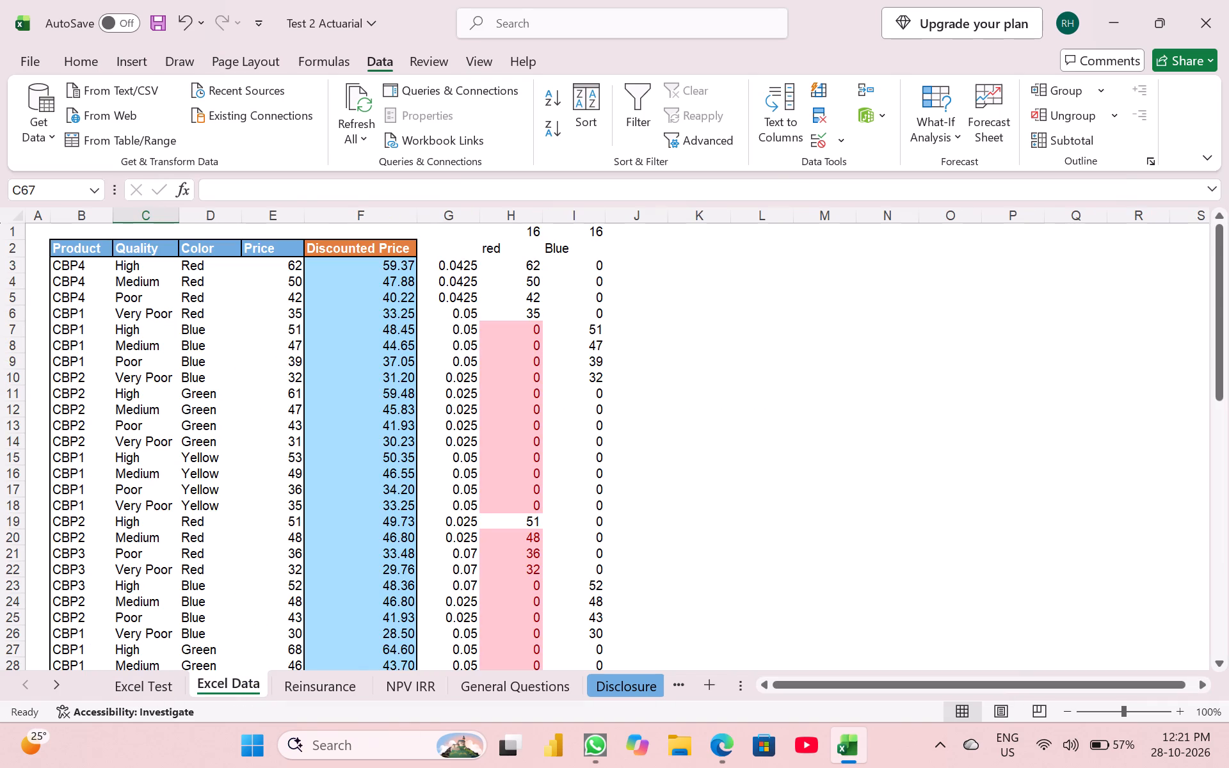
pyautogui.click(159, 675)
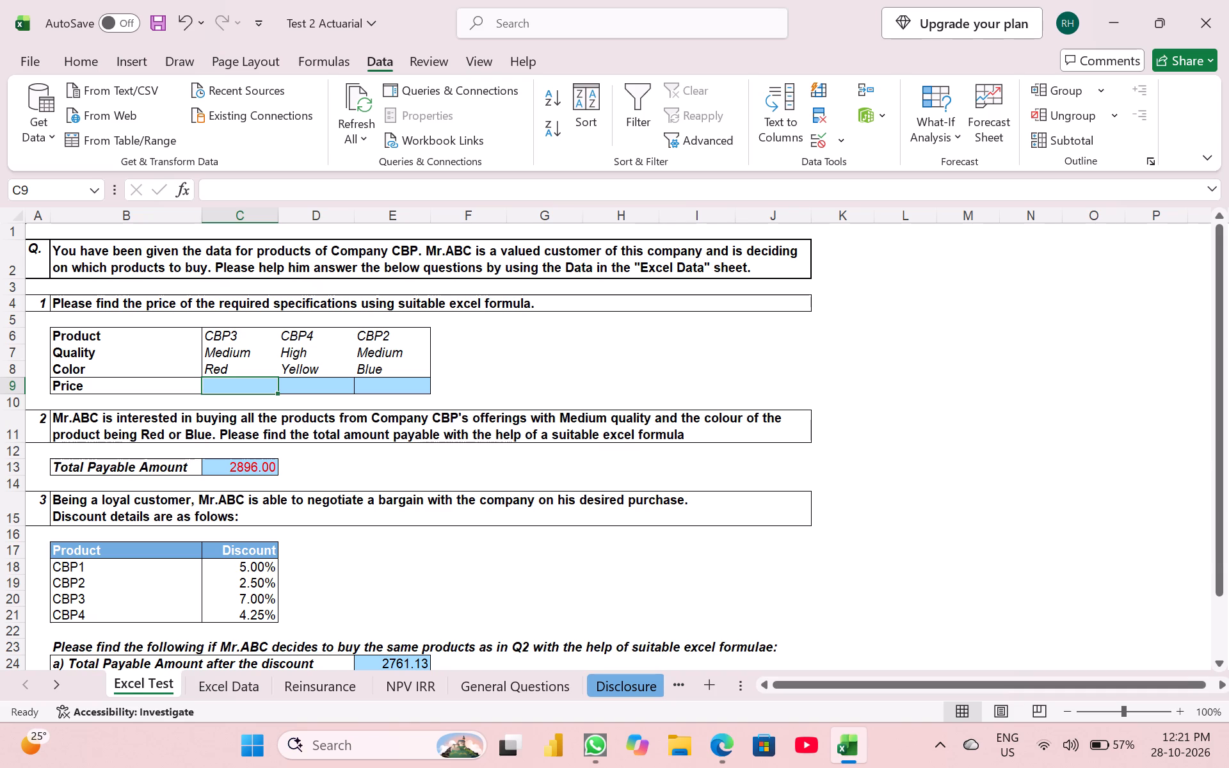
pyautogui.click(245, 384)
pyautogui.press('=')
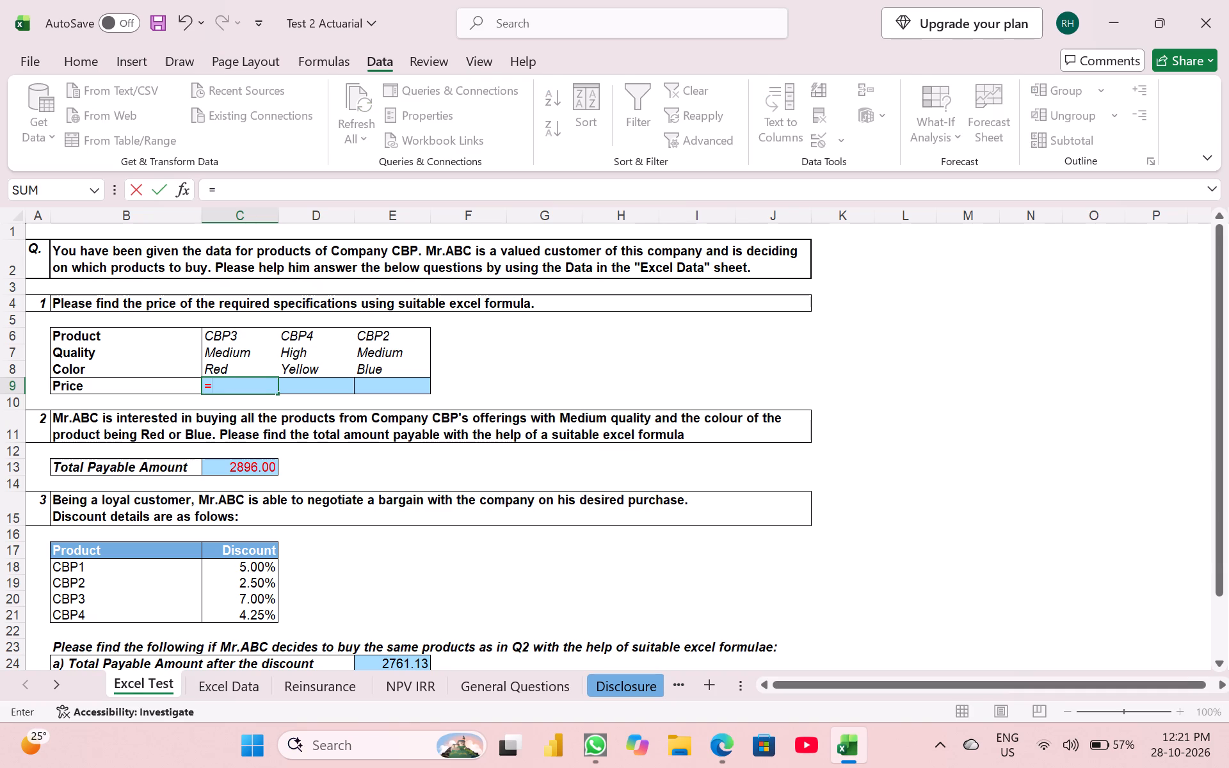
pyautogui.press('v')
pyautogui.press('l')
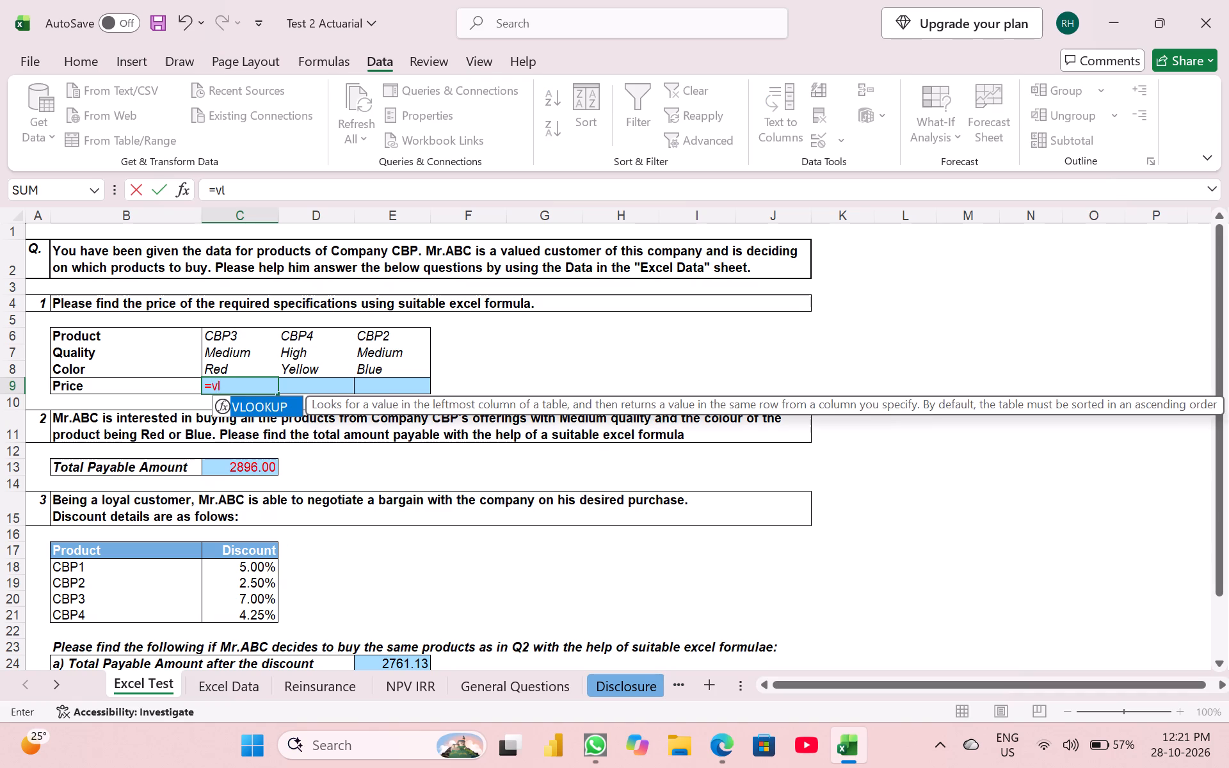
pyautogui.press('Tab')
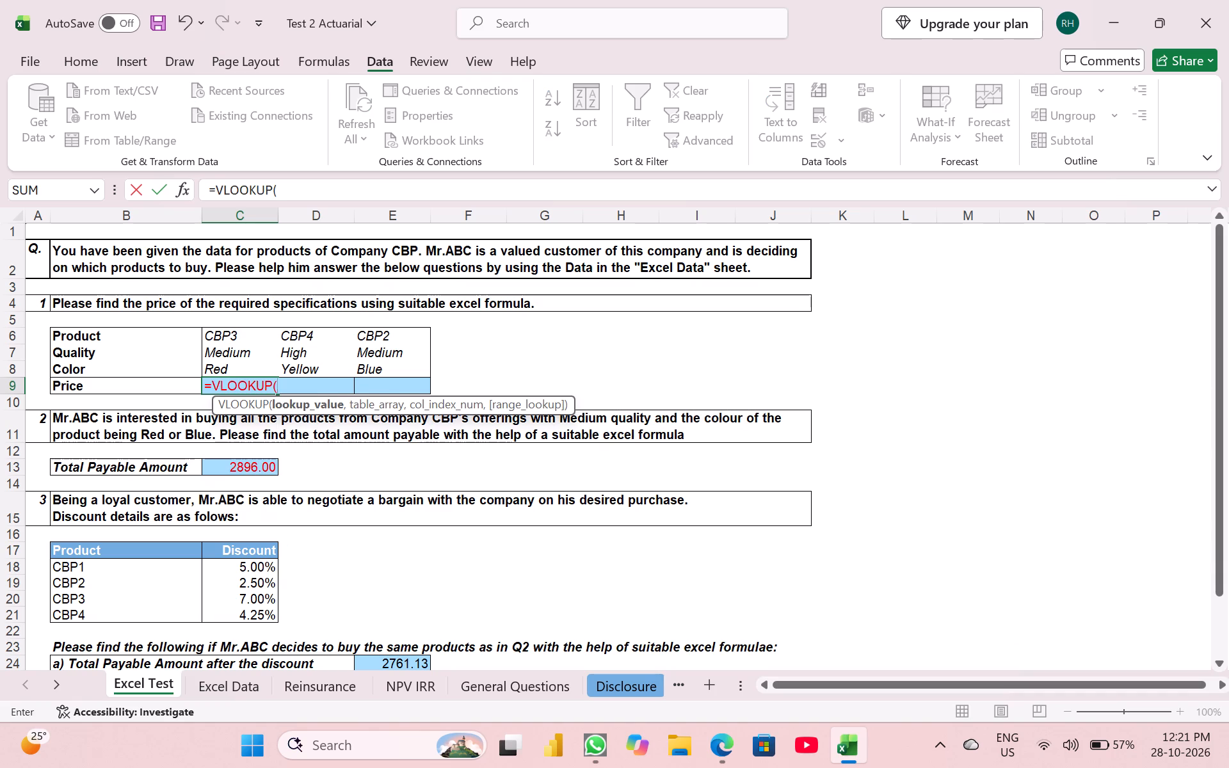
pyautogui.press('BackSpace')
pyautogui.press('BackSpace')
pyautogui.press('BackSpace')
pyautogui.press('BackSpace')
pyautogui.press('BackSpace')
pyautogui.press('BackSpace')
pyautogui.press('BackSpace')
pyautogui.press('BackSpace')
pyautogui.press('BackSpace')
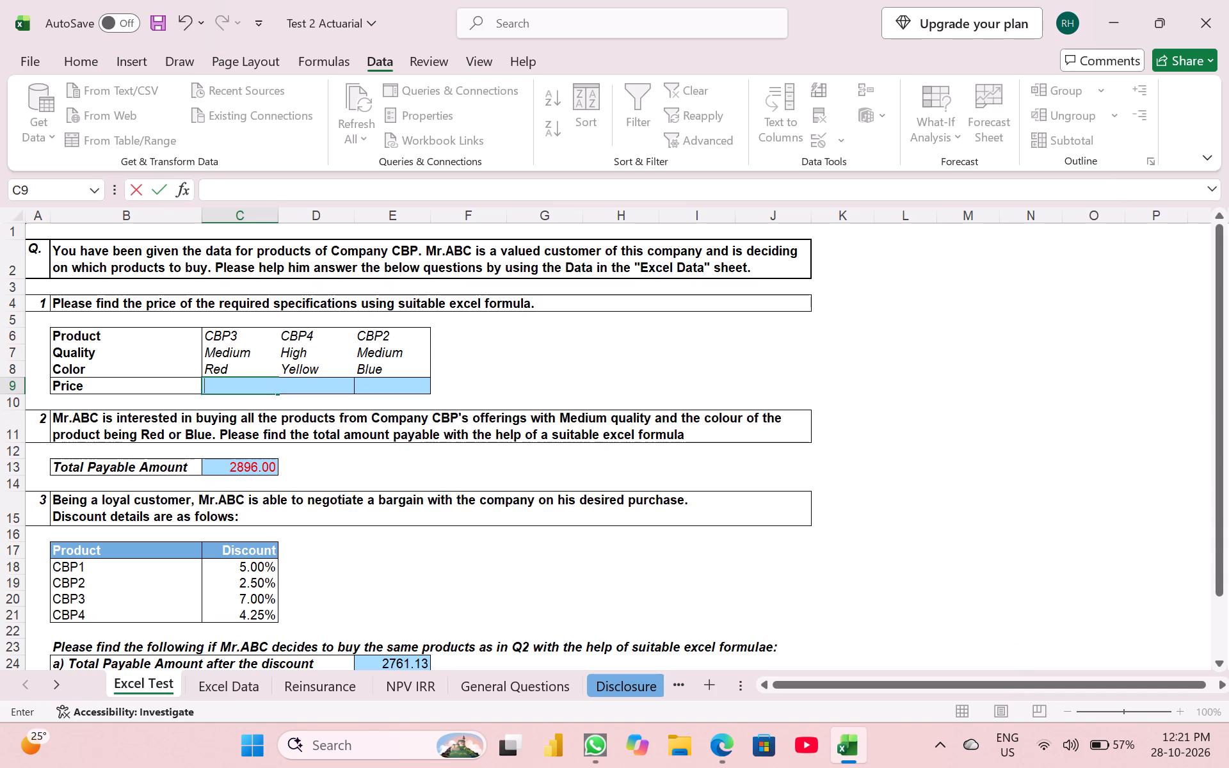
# Look through the Excel Data product list from row 3 to row 21 for the Medium quality Red CBP3, then recheck question 1.
pyautogui.click(238, 685)
pyautogui.click(188, 266)
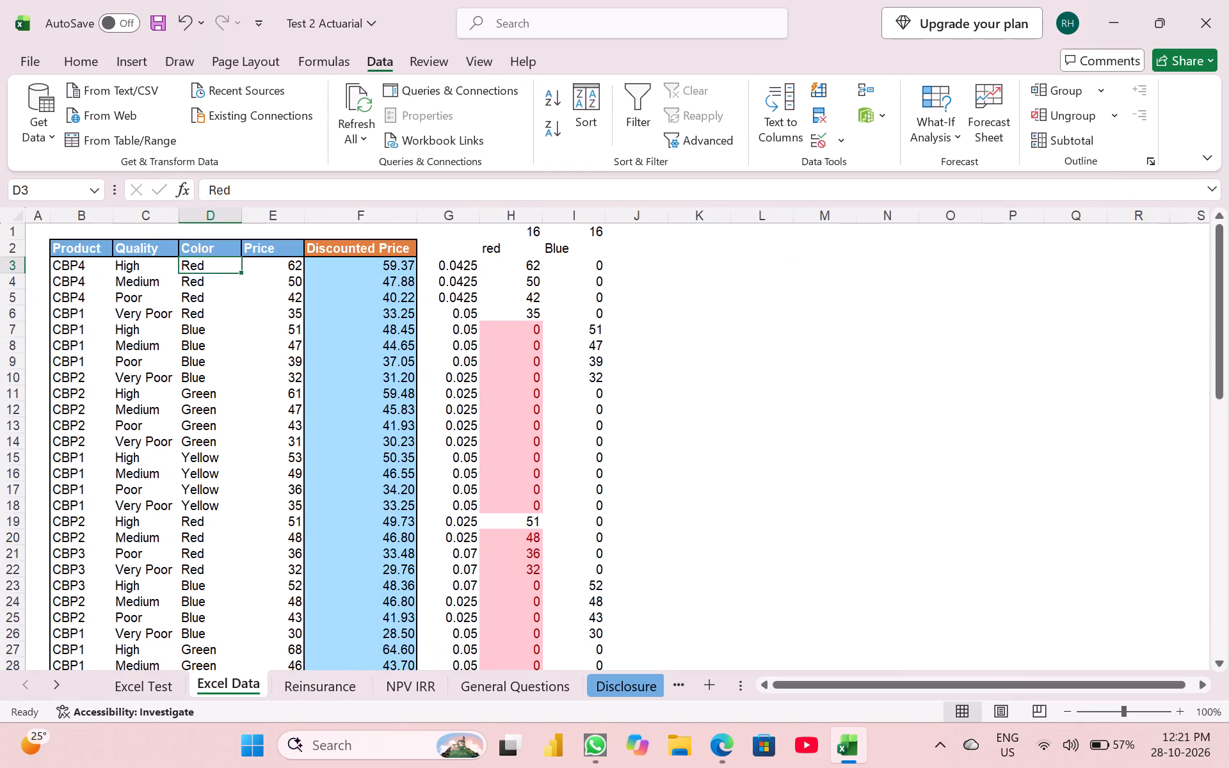
pyautogui.press('Down')
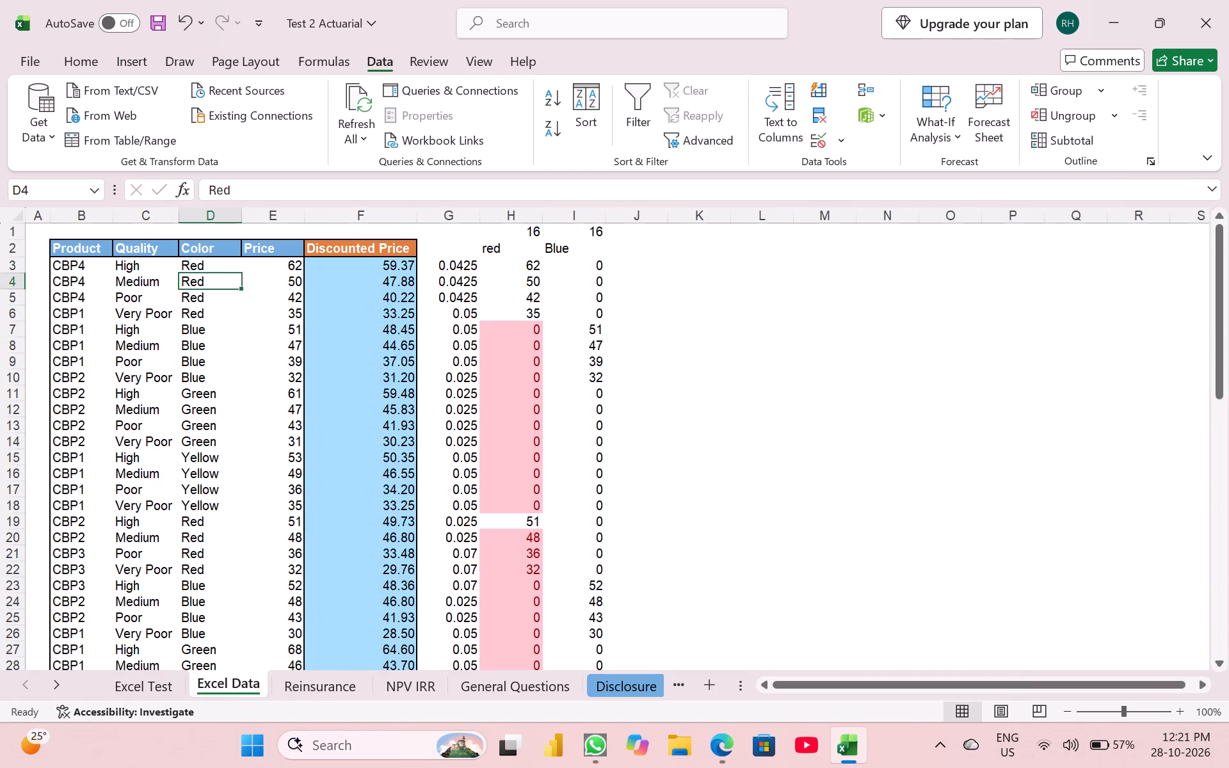
pyautogui.click(155, 700)
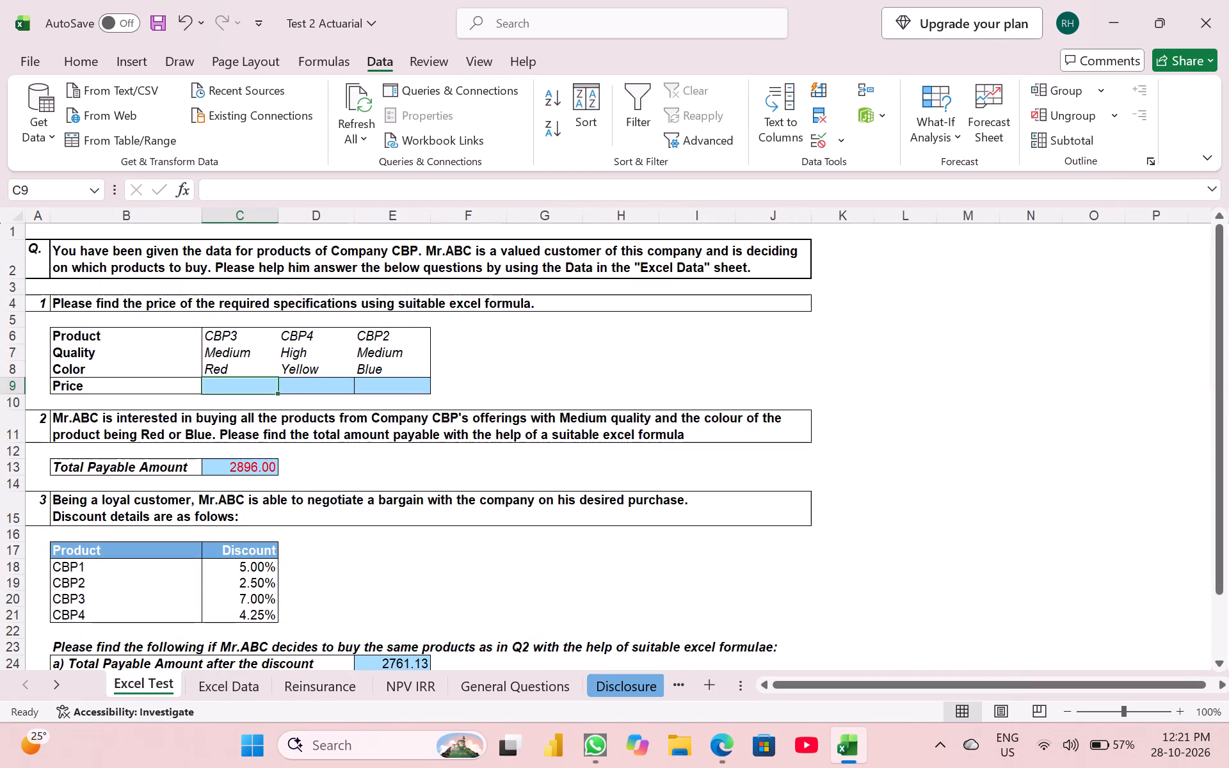
pyautogui.click(234, 679)
pyautogui.click(68, 264)
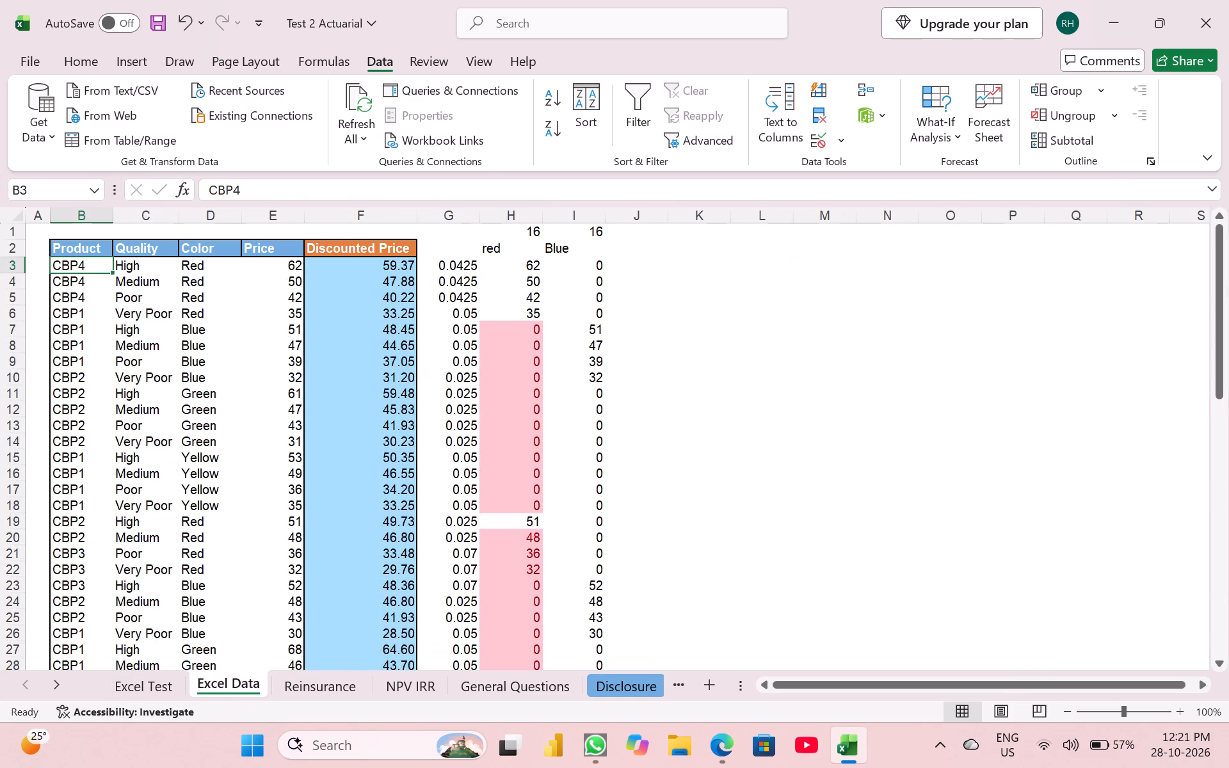
pyautogui.press('Down')
pyautogui.press('Down')
pyautogui.press('Down')
pyautogui.press('Down')
pyautogui.press('Down')
pyautogui.press('Down')
pyautogui.press('Down')
pyautogui.press('Down')
pyautogui.press('Down')
pyautogui.press('Down')
pyautogui.press('Down')
pyautogui.press('Down')
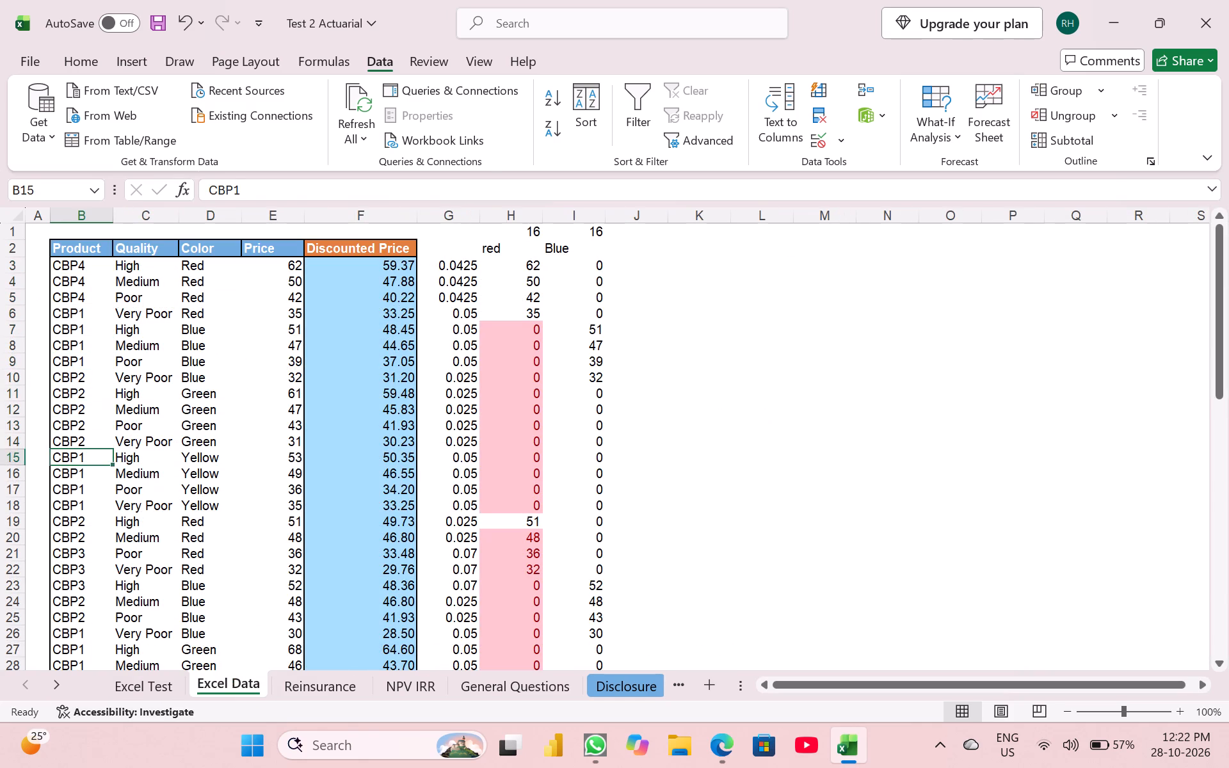
pyautogui.press('Down')
pyautogui.press('Down')
pyautogui.press('Down')
pyautogui.press('Down')
pyautogui.press('Down')
pyautogui.press('Down')
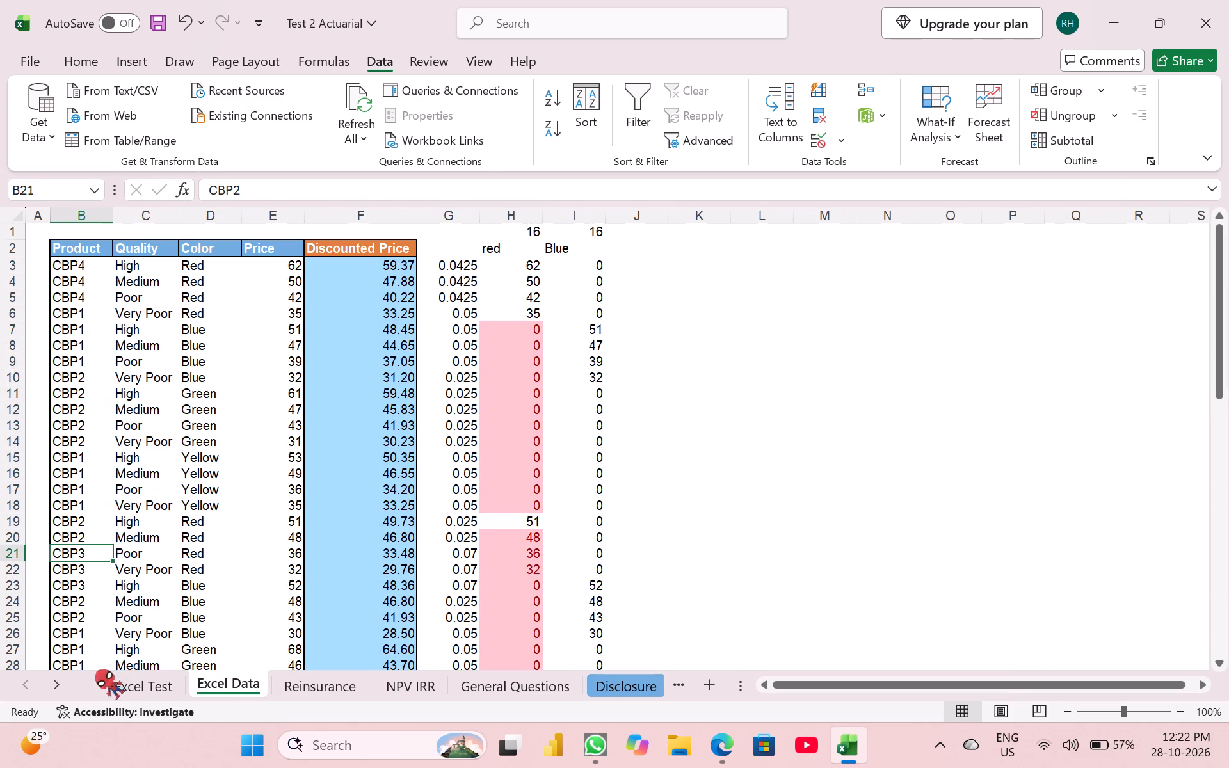
pyautogui.click(134, 678)
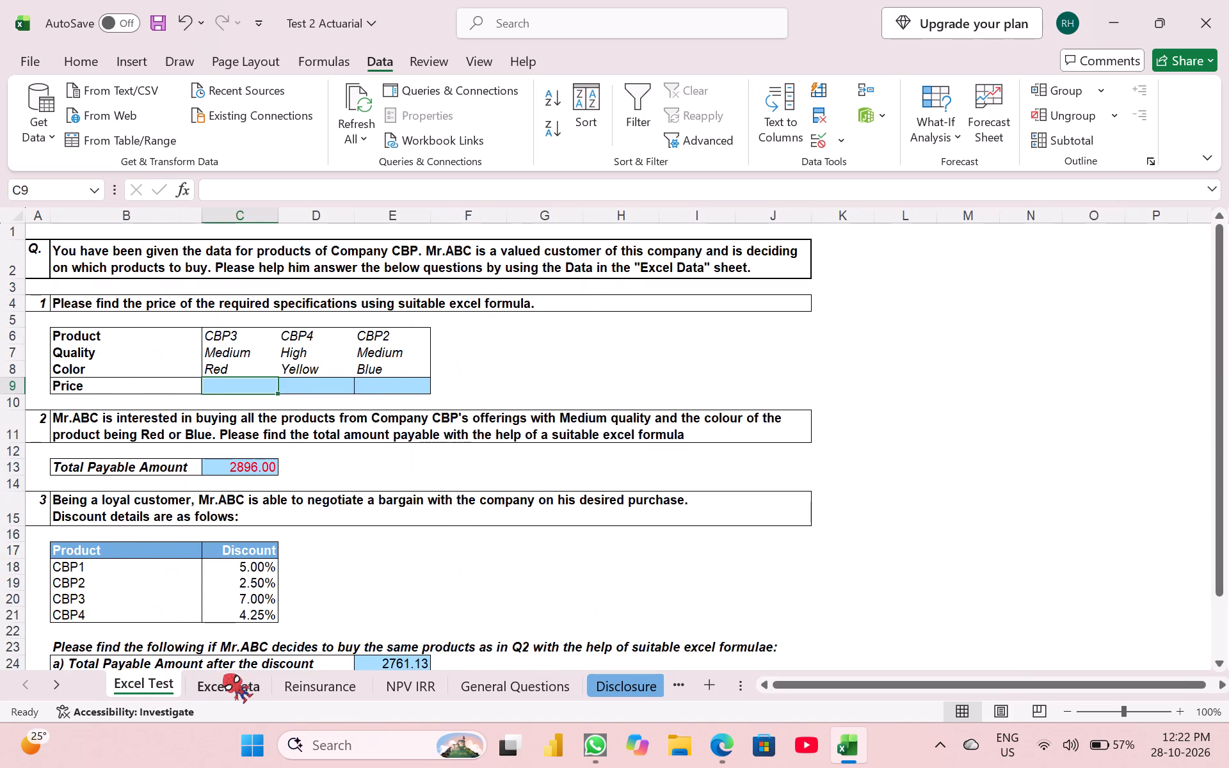
pyautogui.click(225, 675)
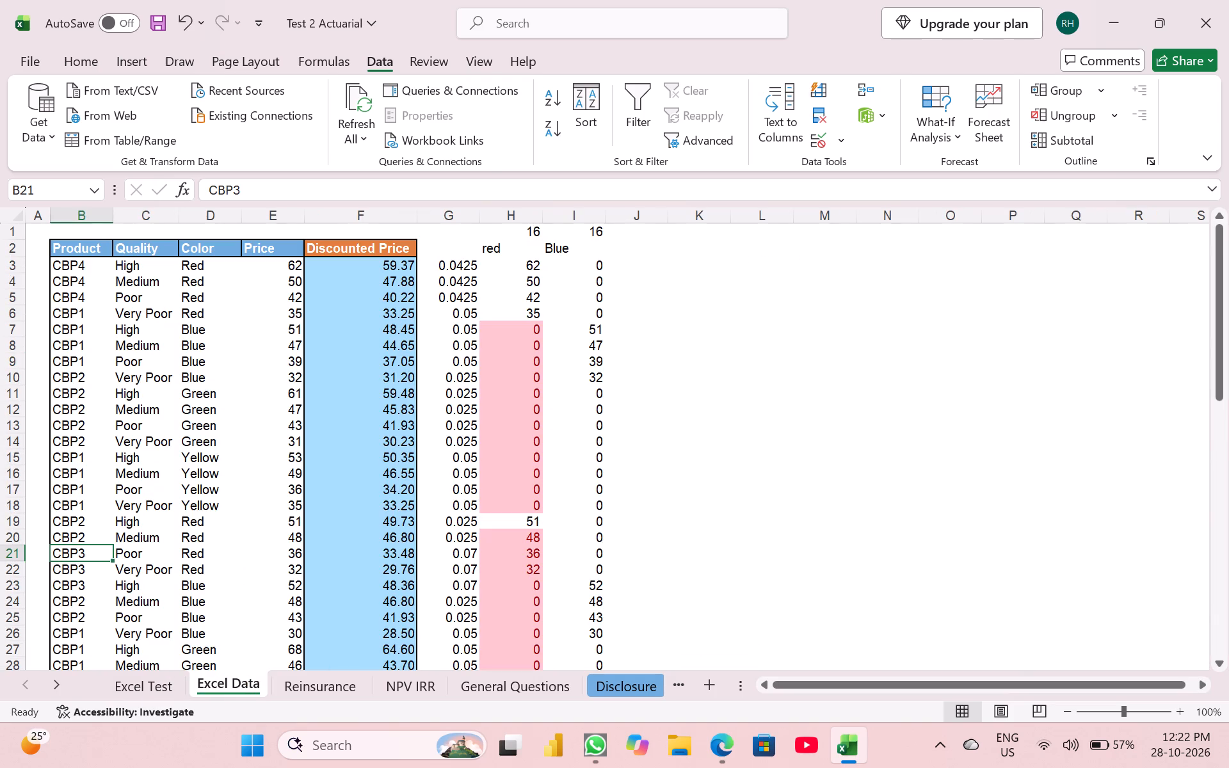
pyautogui.click(82, 604)
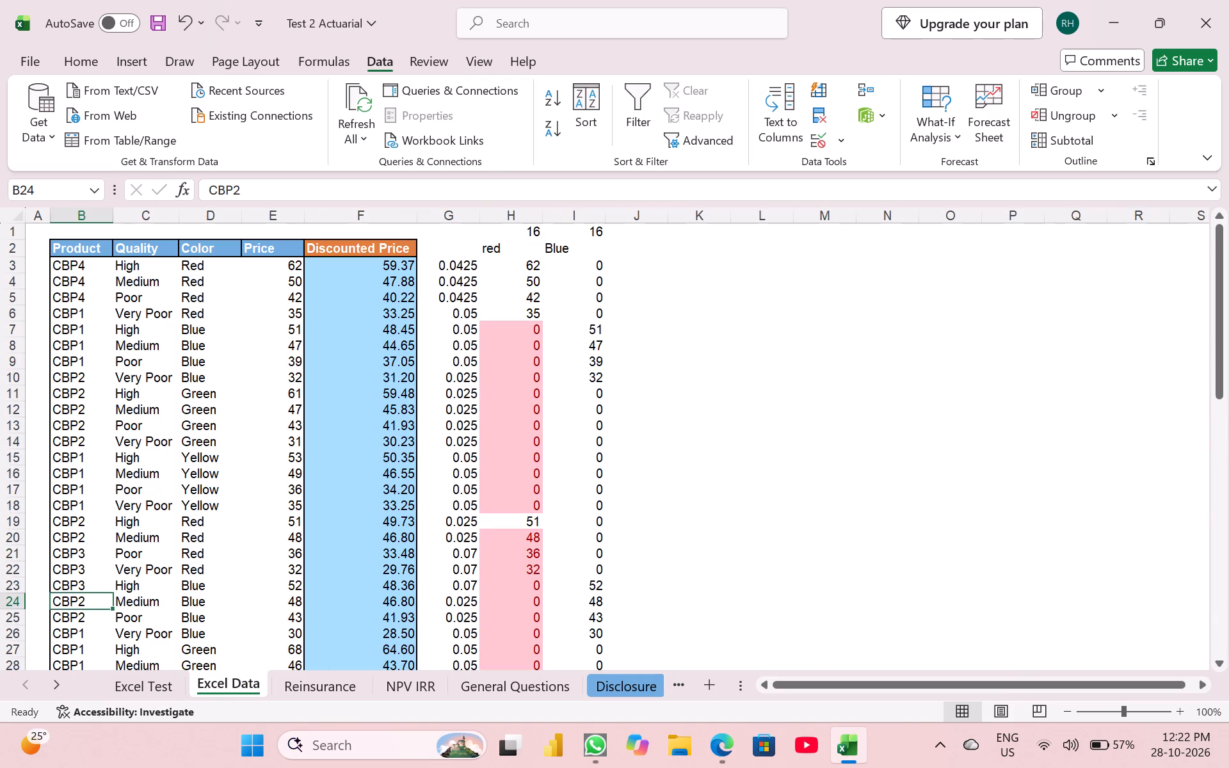
pyautogui.press('Left')
pyautogui.press('Left')
pyautogui.press('Right')
pyautogui.press('Down')
pyautogui.press('Down')
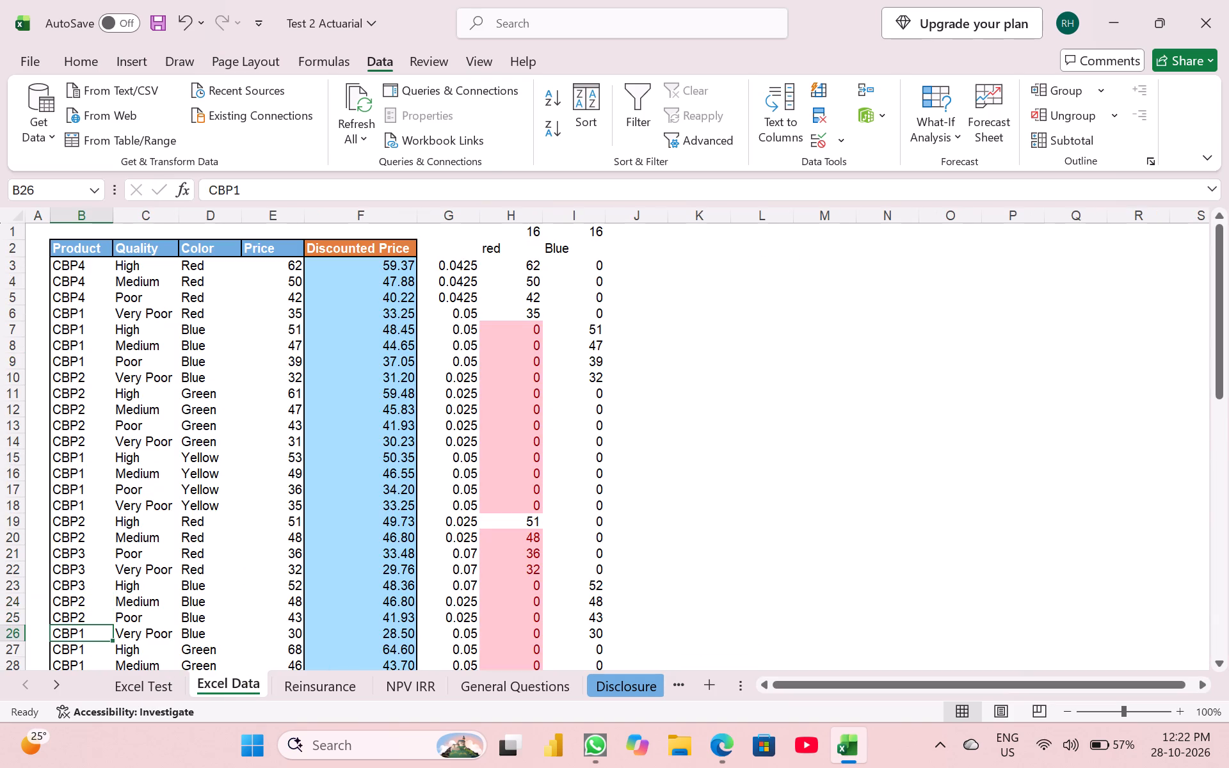
pyautogui.press('Up')
pyautogui.press('Down')
pyautogui.press('Down')
pyautogui.press('Down')
pyautogui.press('Down')
pyautogui.press('Down')
pyautogui.press('Down')
pyautogui.press('Down')
pyautogui.press('Down')
pyautogui.press('Down')
pyautogui.press('Down')
pyautogui.press('Down')
pyautogui.press('Down')
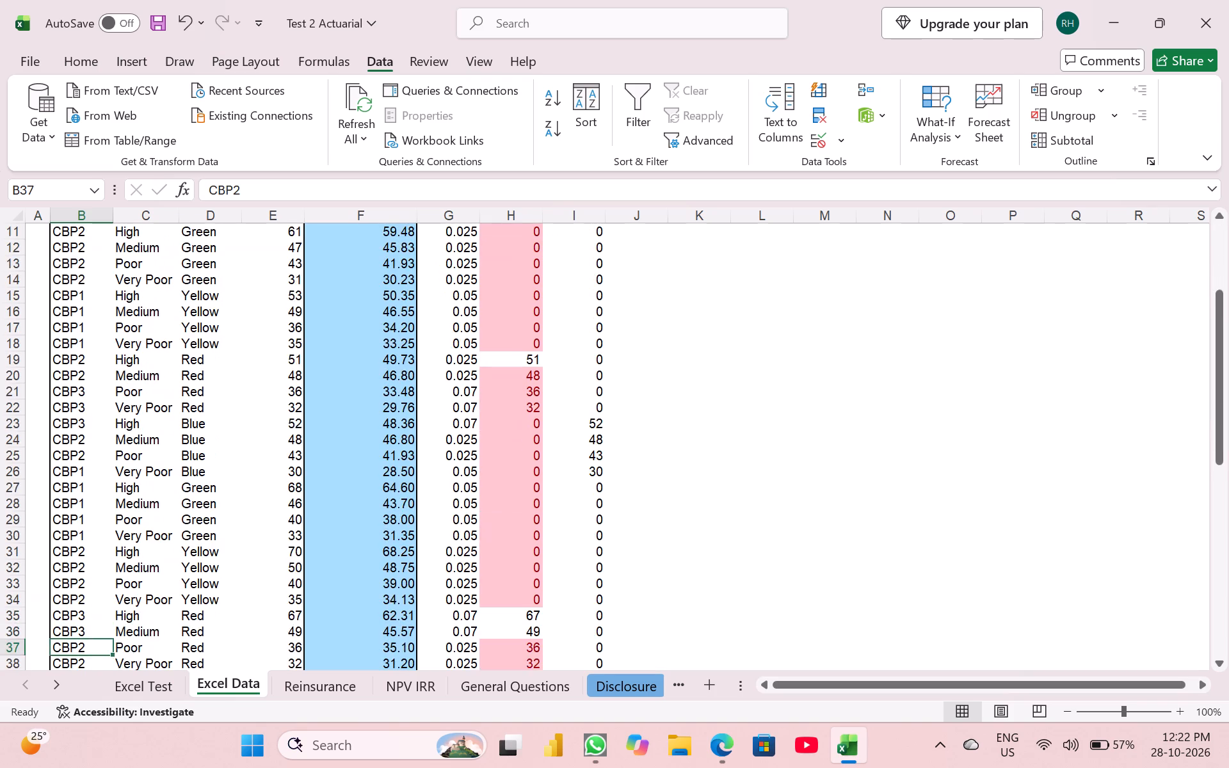
pyautogui.press('Down')
pyautogui.press('Down')
pyautogui.press('Down')
pyautogui.press('Down')
pyautogui.press('Up')
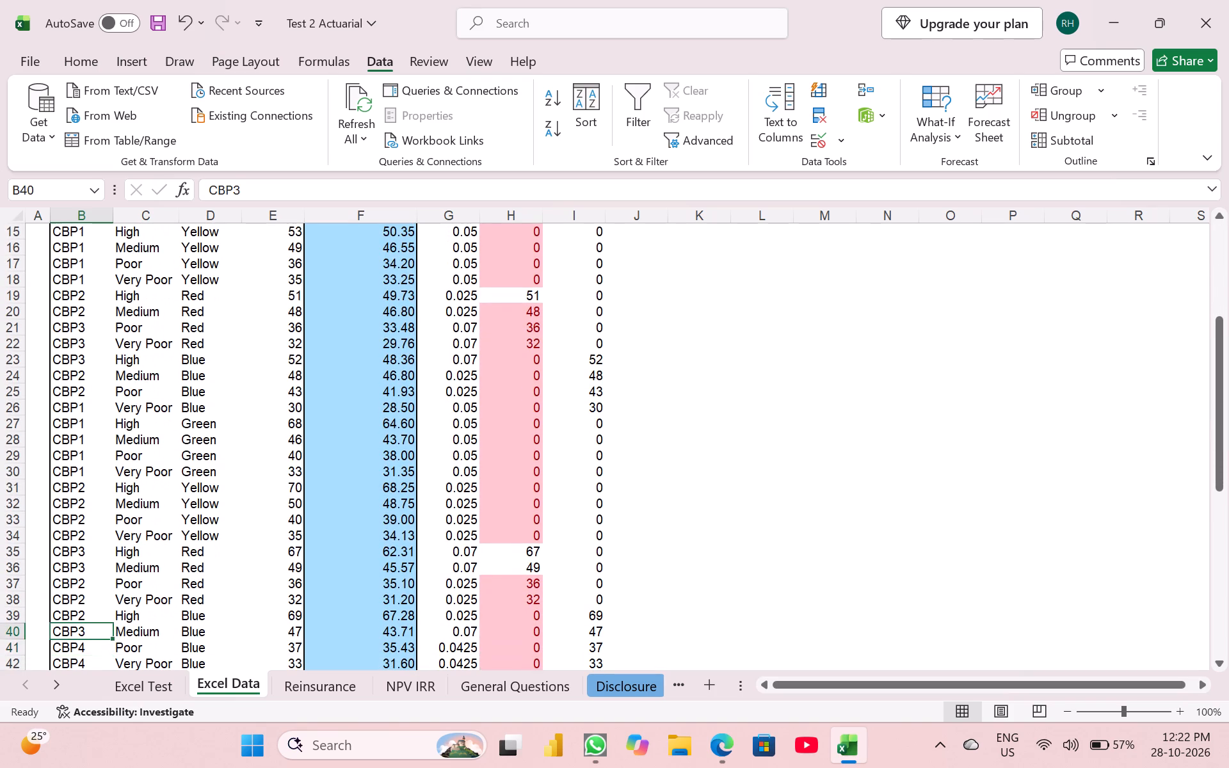
pyautogui.press('Right')
pyautogui.press('Right')
pyautogui.press('Left')
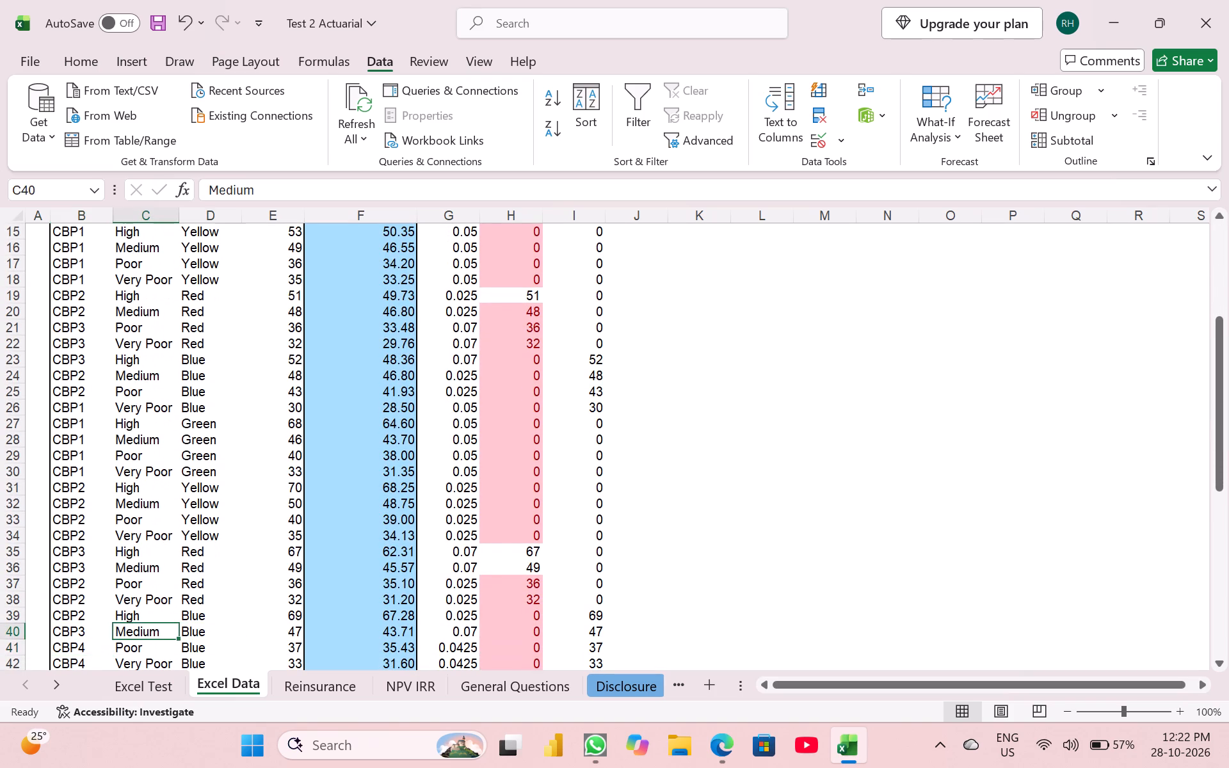
pyautogui.press('Up')
pyautogui.press('Up')
pyautogui.press('Up')
pyautogui.press('Up')
pyautogui.press('Right')
pyautogui.press('Right')
pyautogui.press('Right')
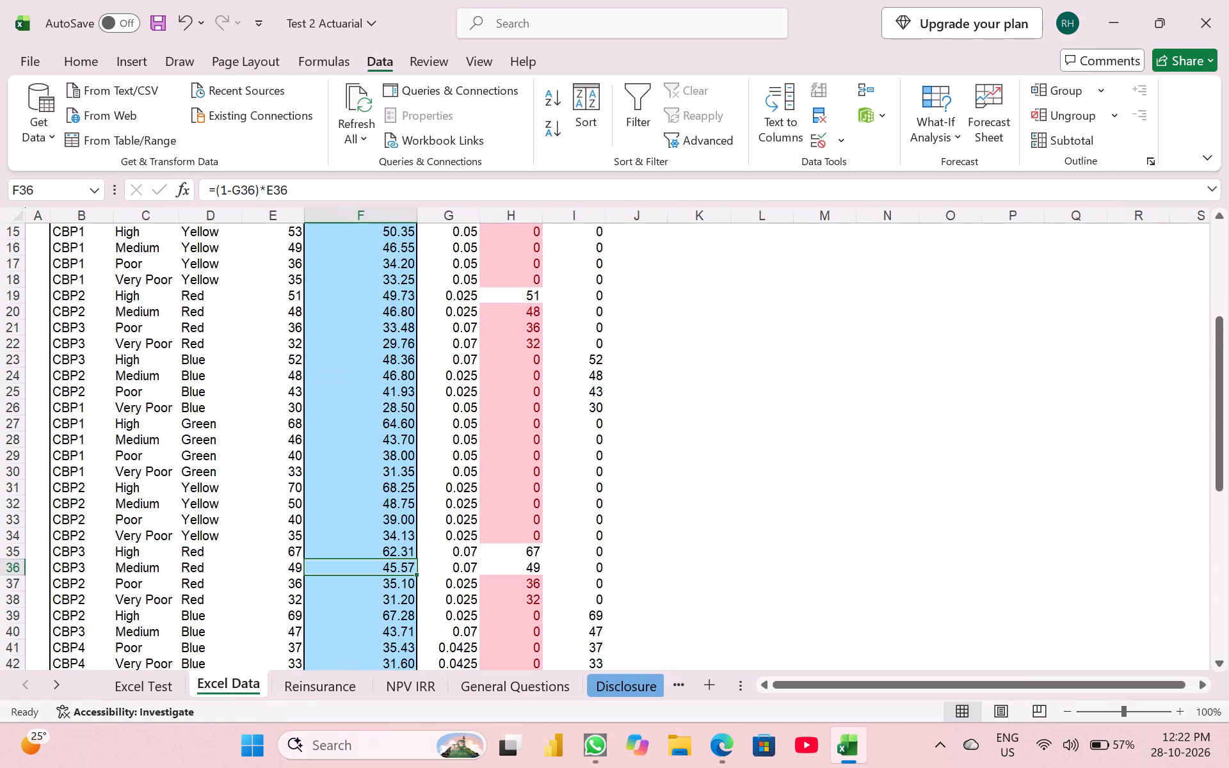
pyautogui.click(81, 534)
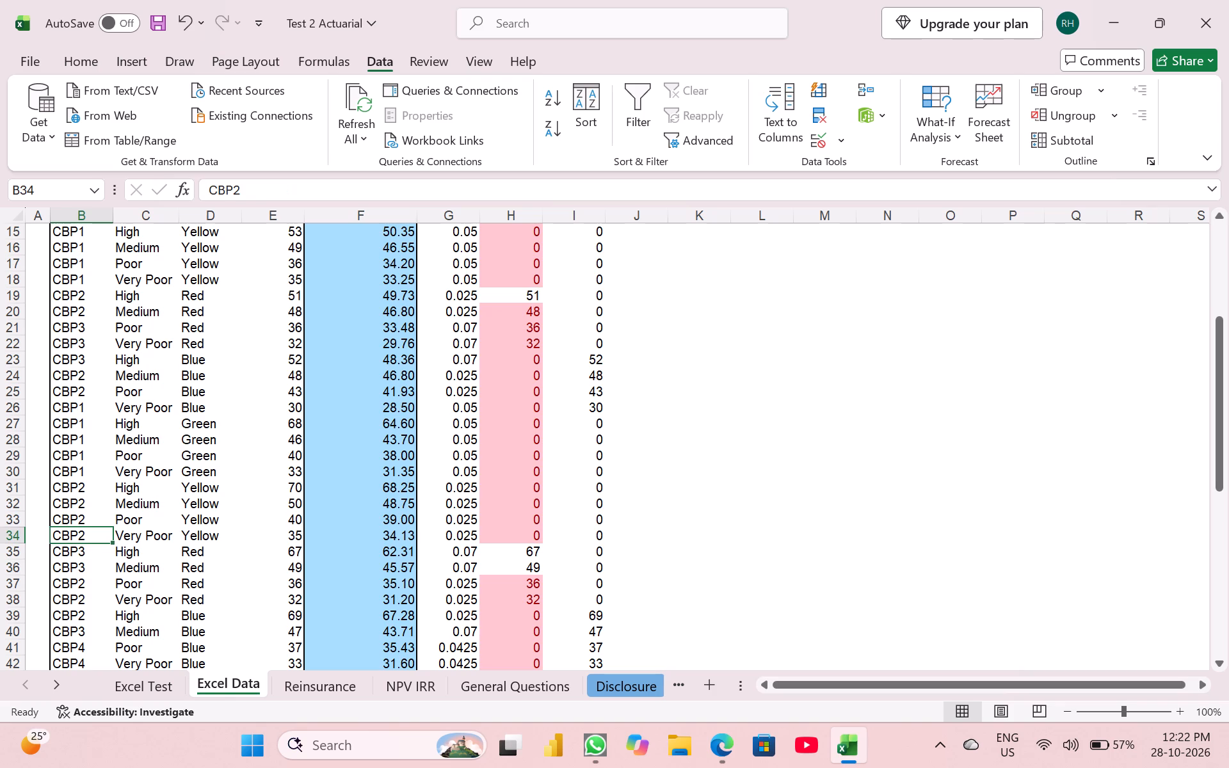
pyautogui.press('Down')
pyautogui.press('Down')
pyautogui.press('Down')
pyautogui.press('Down')
pyautogui.press('Down')
pyautogui.press('Down')
pyautogui.press('Down')
pyautogui.press('Down')
pyautogui.press('Down')
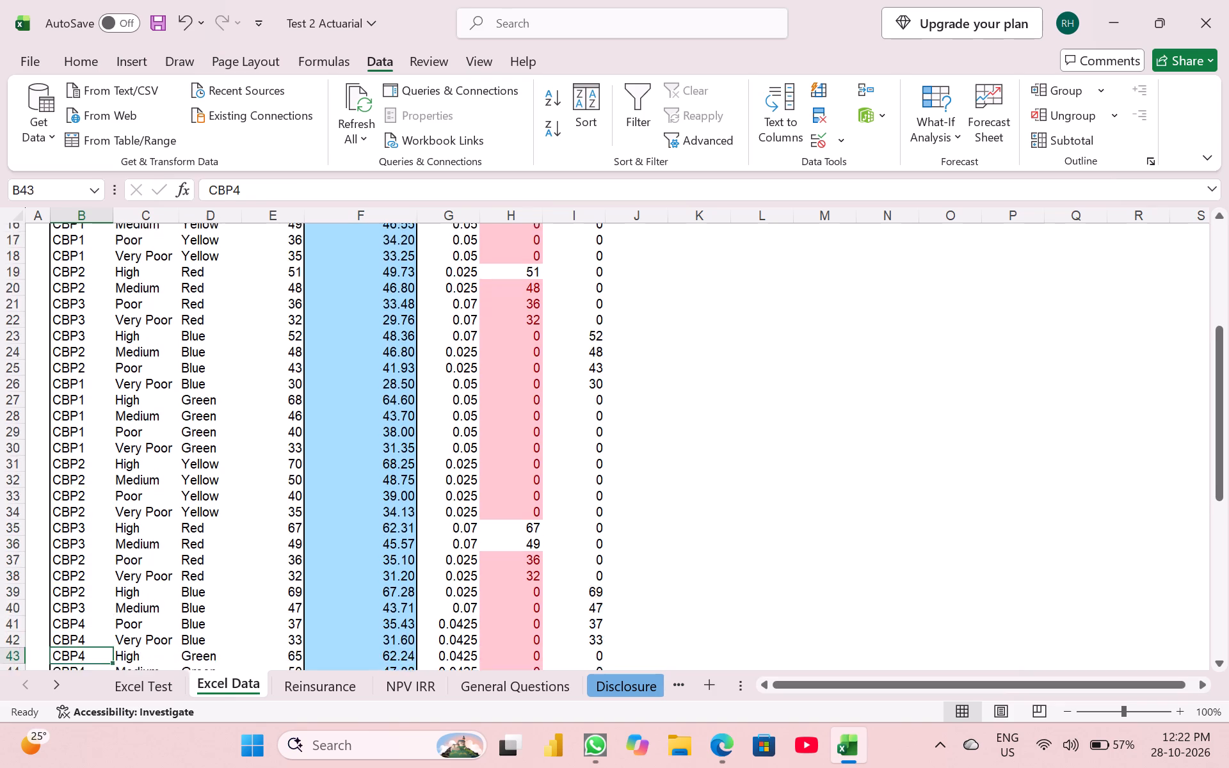
pyautogui.press('Down')
pyautogui.press('Down')
pyautogui.press('Down')
pyautogui.press('Up')
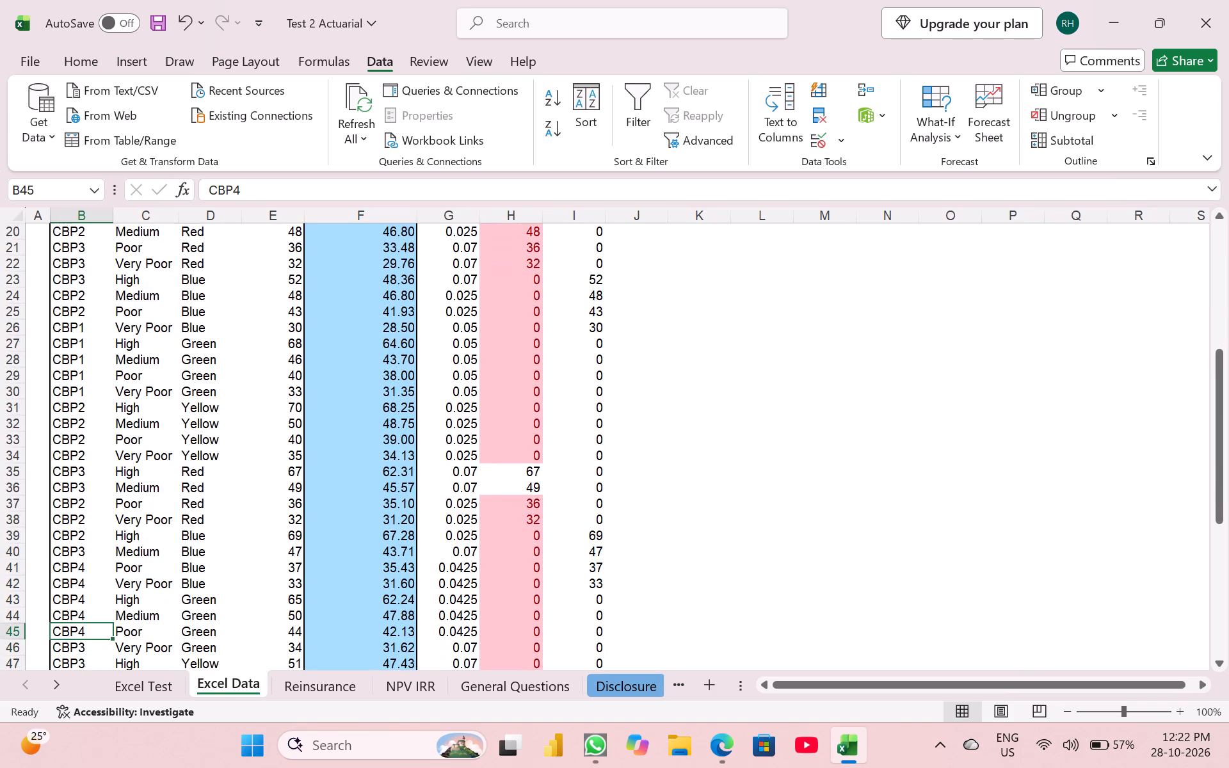
pyautogui.press('Down')
pyautogui.press('Down')
pyautogui.press('Down')
pyautogui.press('Down')
pyautogui.press('Down')
pyautogui.press('Down')
pyautogui.press('Down')
pyautogui.press('Down')
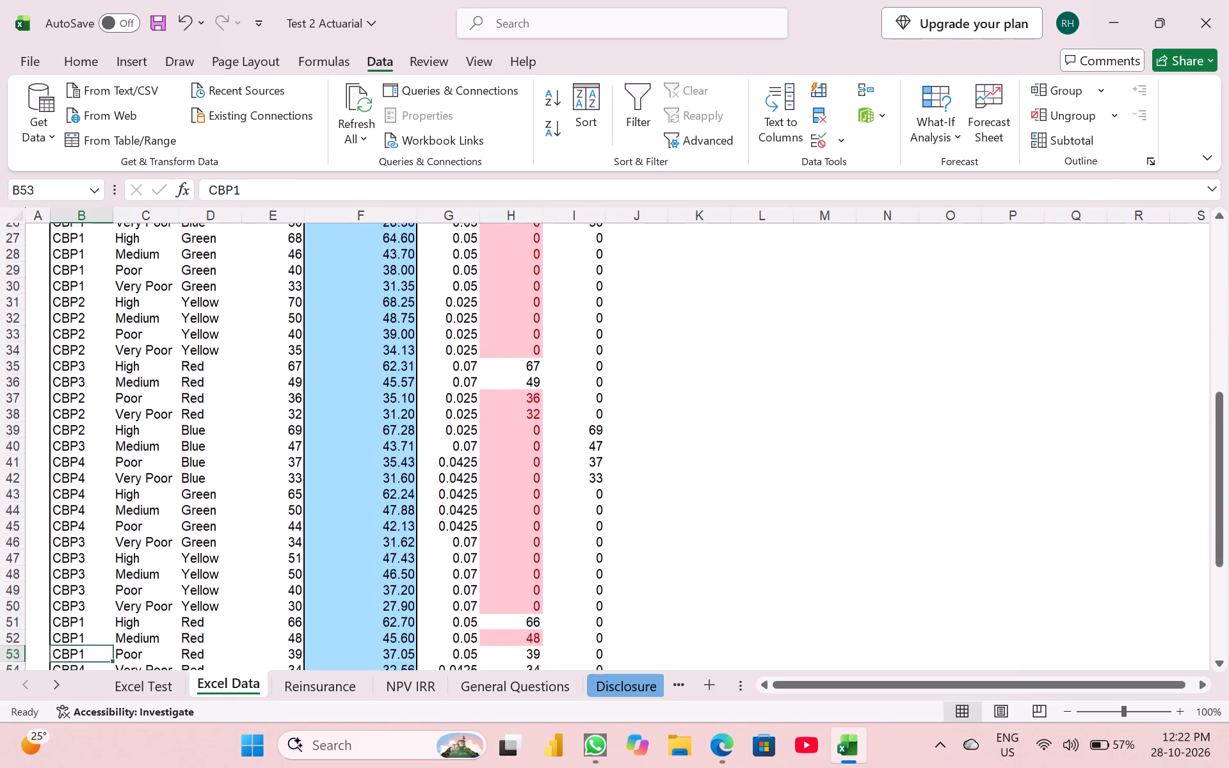
# Continue through the Excel Data rows from row 54 onward to find the price of the High quality Yellow CBP4.
pyautogui.press('Down')
pyautogui.press('Down')
pyautogui.press('Up')
pyautogui.press('Down')
pyautogui.press('Down')
pyautogui.press('Down')
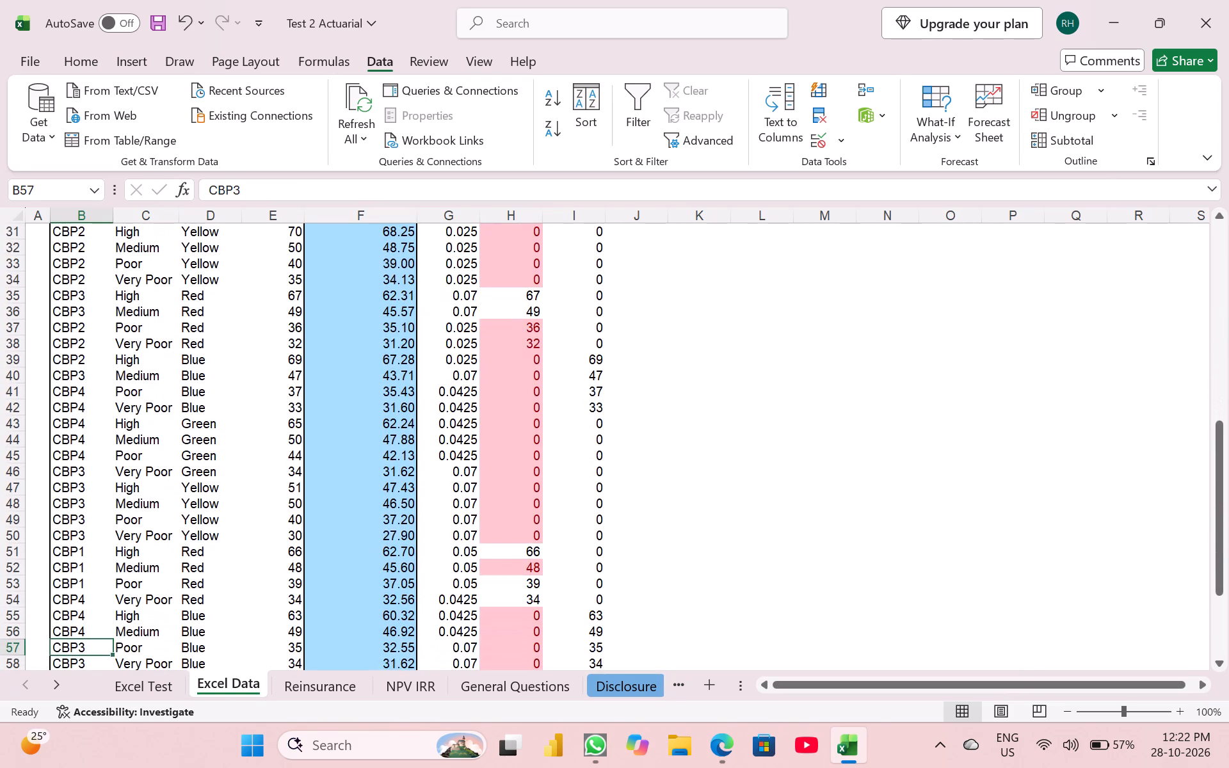
pyautogui.press('Up')
pyautogui.press('Up')
pyautogui.press('Down')
pyautogui.press('Down')
pyautogui.press('Down')
pyautogui.press('Down')
pyautogui.press('Down')
pyautogui.press('Down')
pyautogui.press('Down')
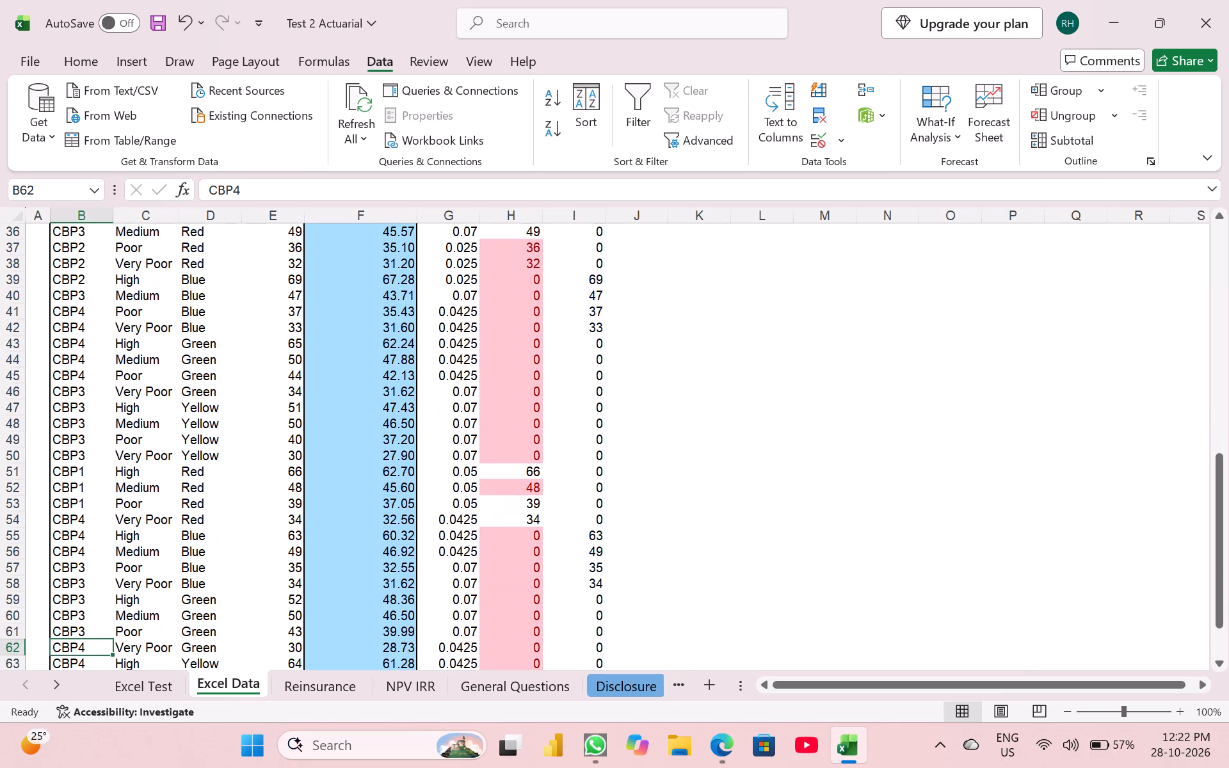
pyautogui.press('Down')
pyautogui.press('Right')
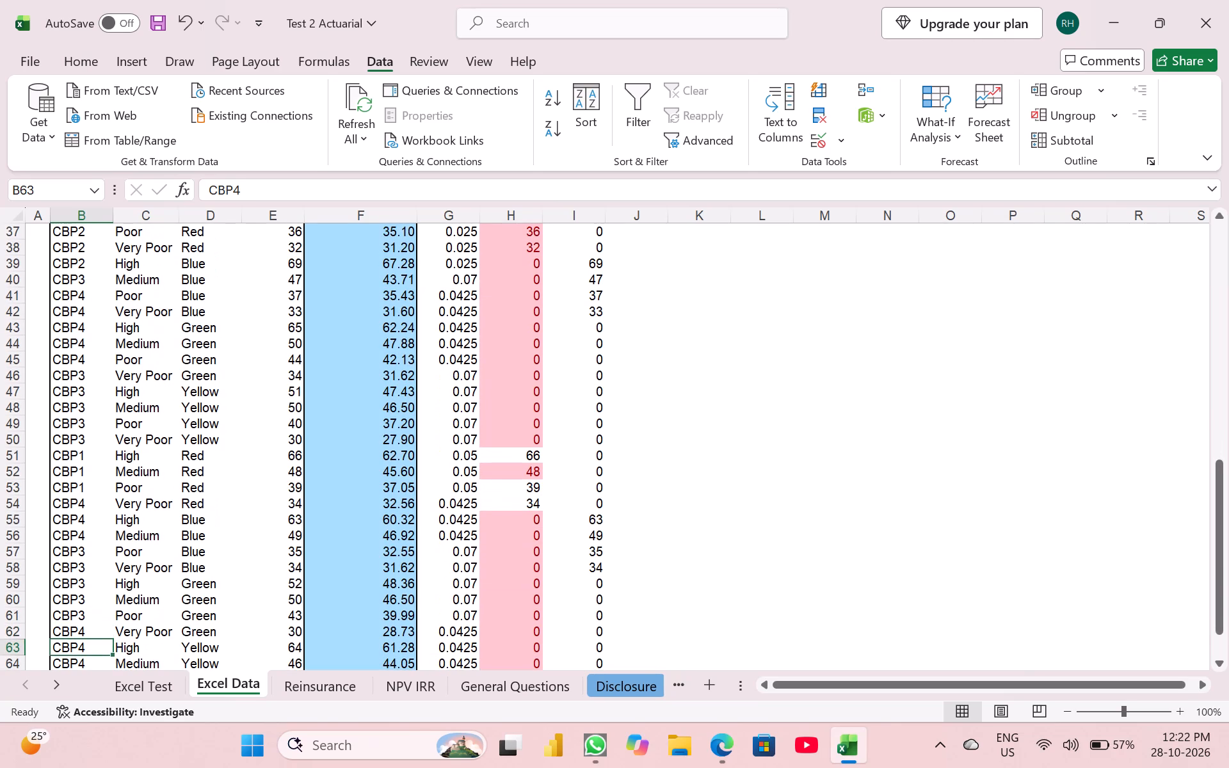
pyautogui.press('Right')
pyautogui.press('Right')
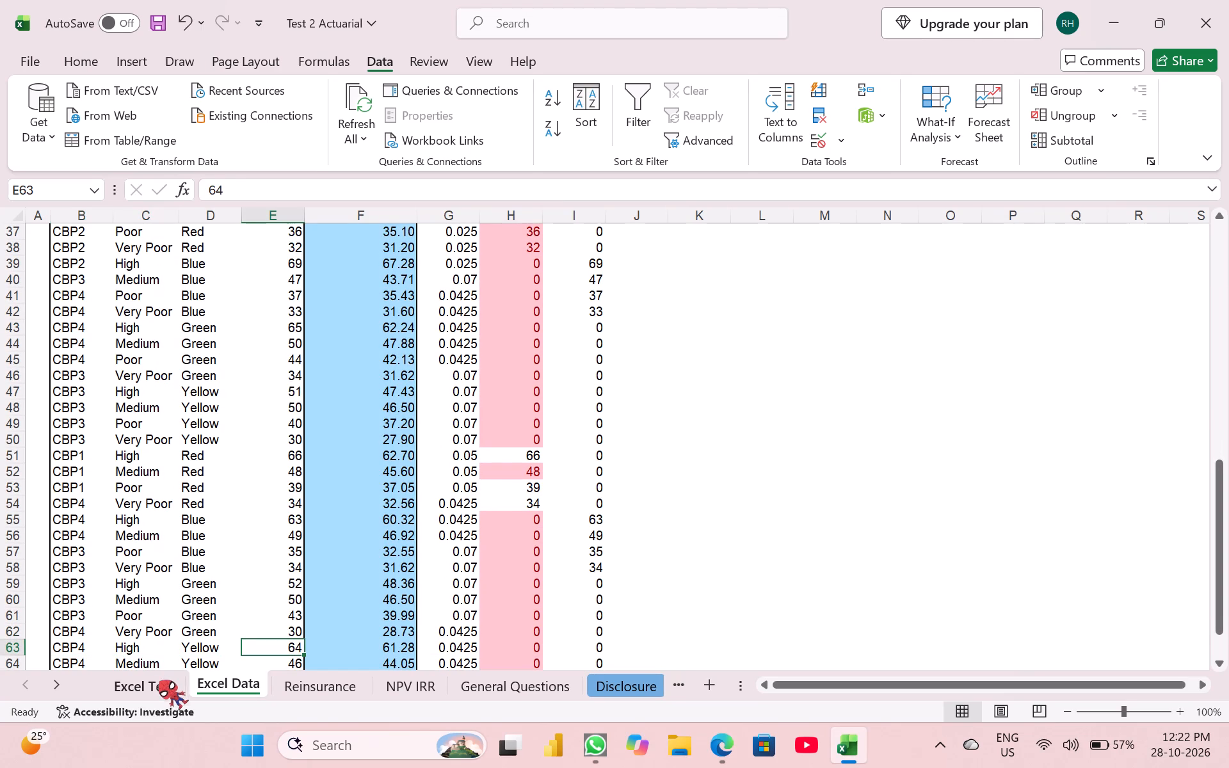
# On the Excel Test sheet, enter 64 in D9 as the price of the High quality Yellow CBP4.
pyautogui.click(163, 685)
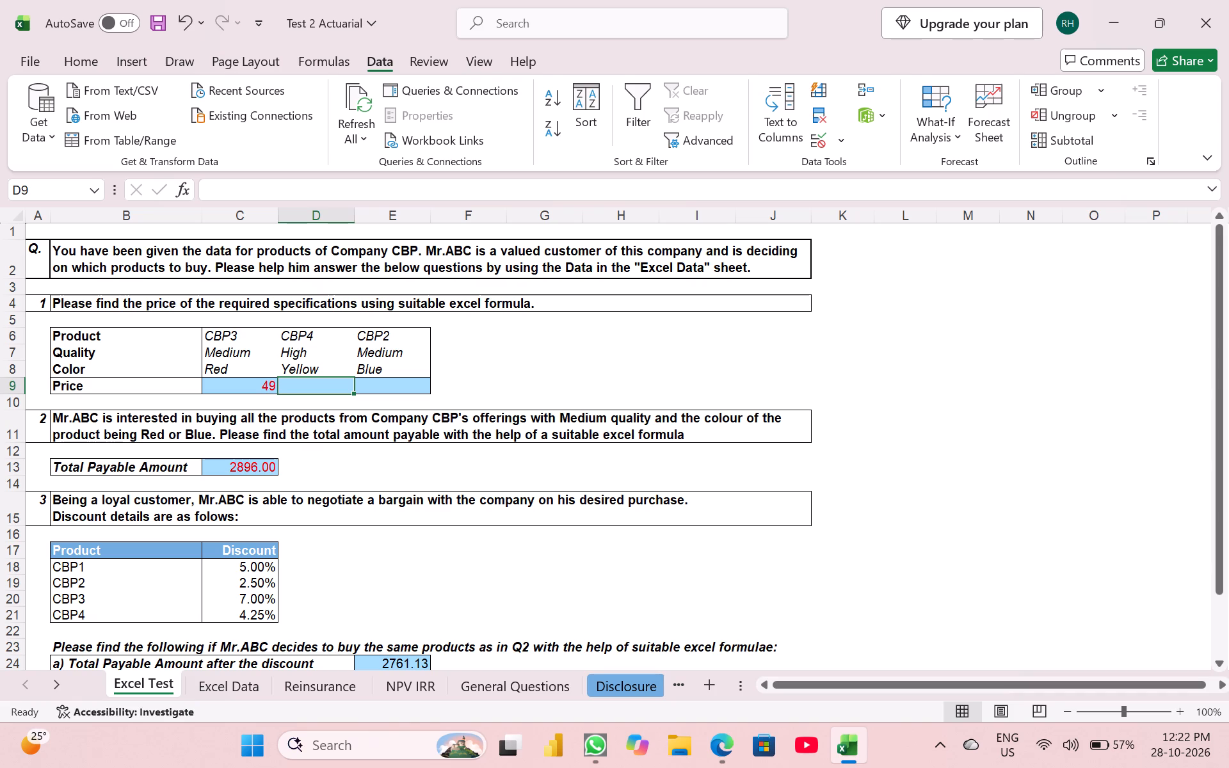
pyautogui.write('64')
pyautogui.press('Right')
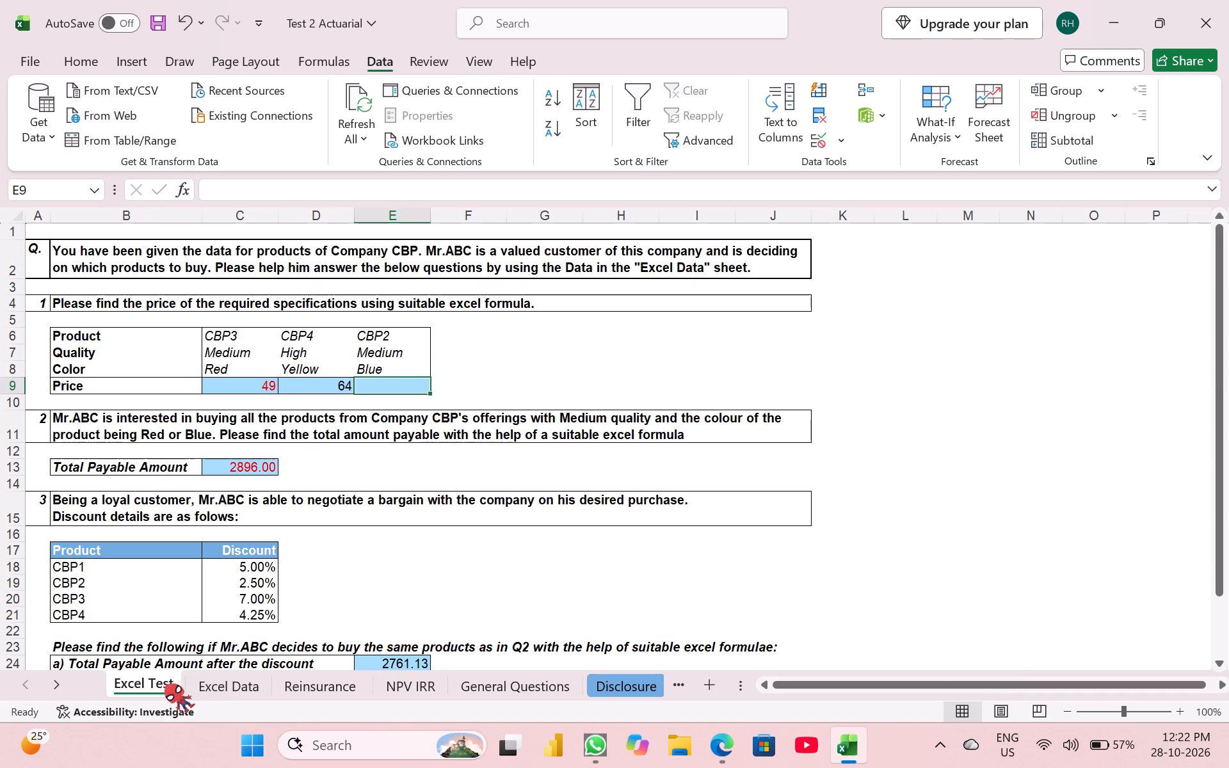
# Using the Excel Data sheet, enter 48 in Excel Test E9 as the price of the Medium quality Blue CBP2 and save the workbook.
pyautogui.click(235, 679)
pyautogui.scroll(6, 209, 367)
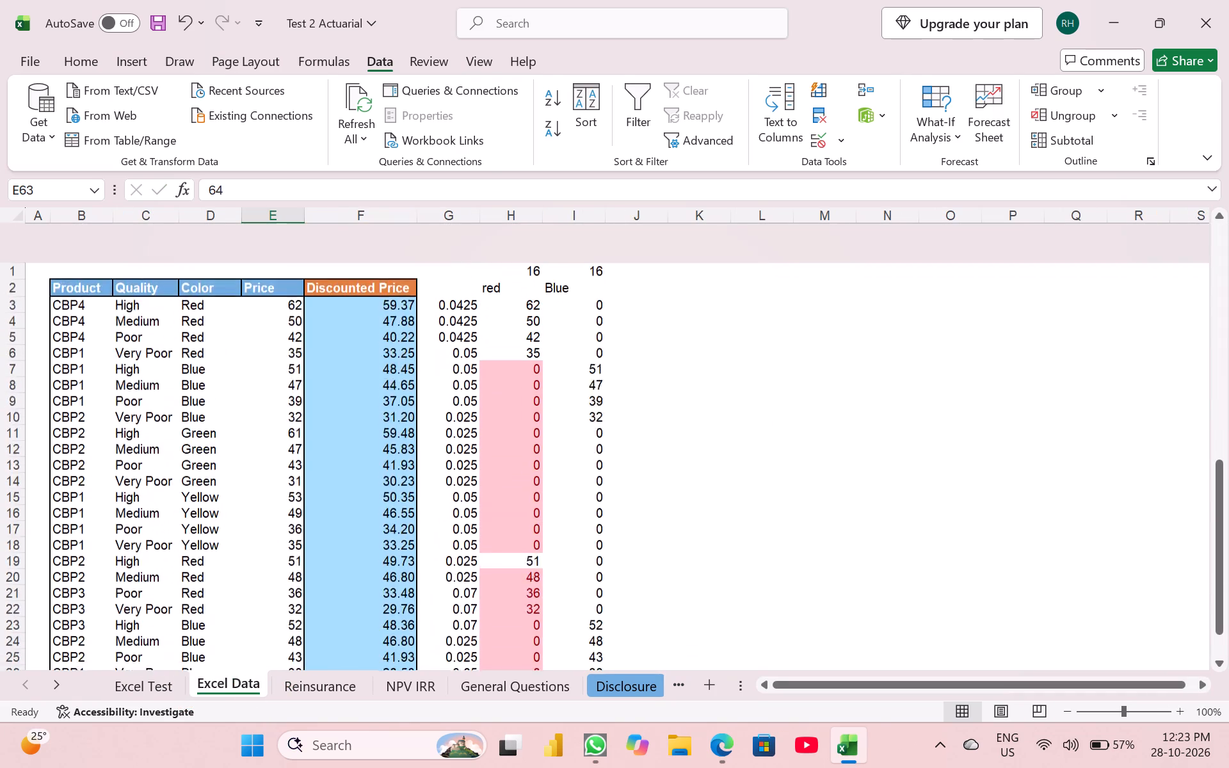
pyautogui.scroll(4, 209, 367)
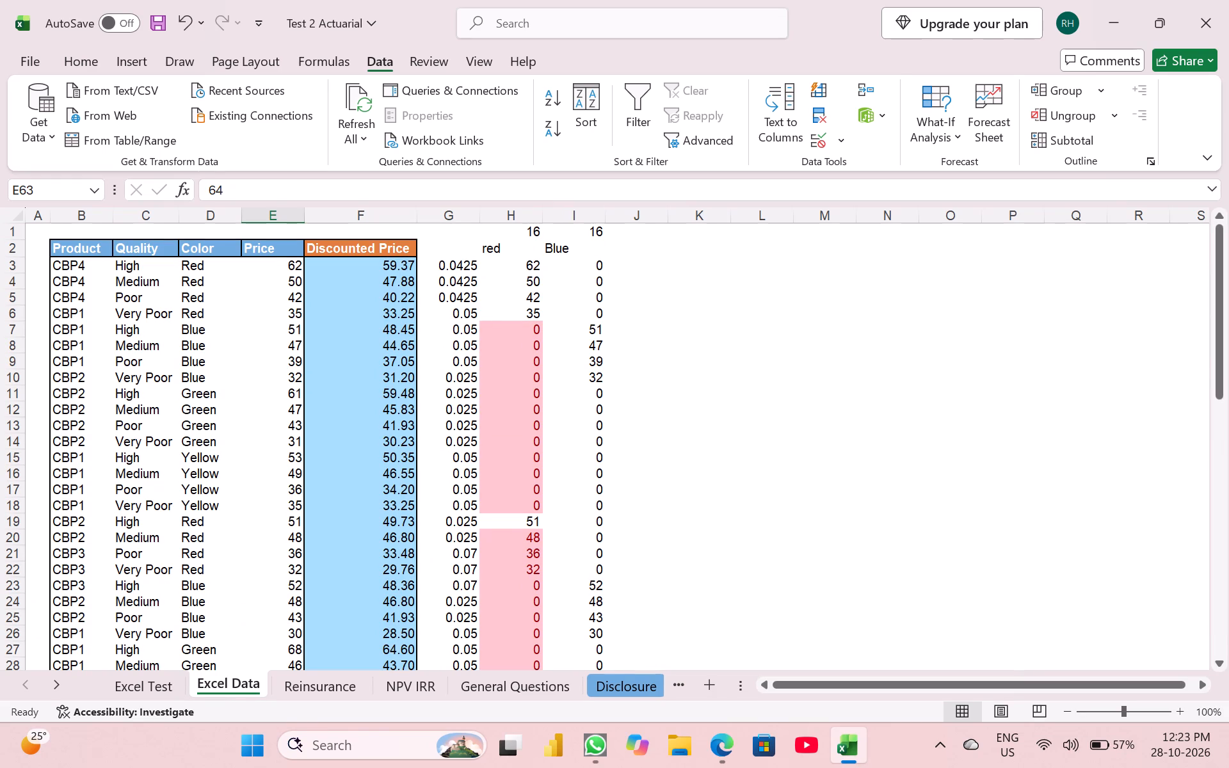
pyautogui.click(161, 691)
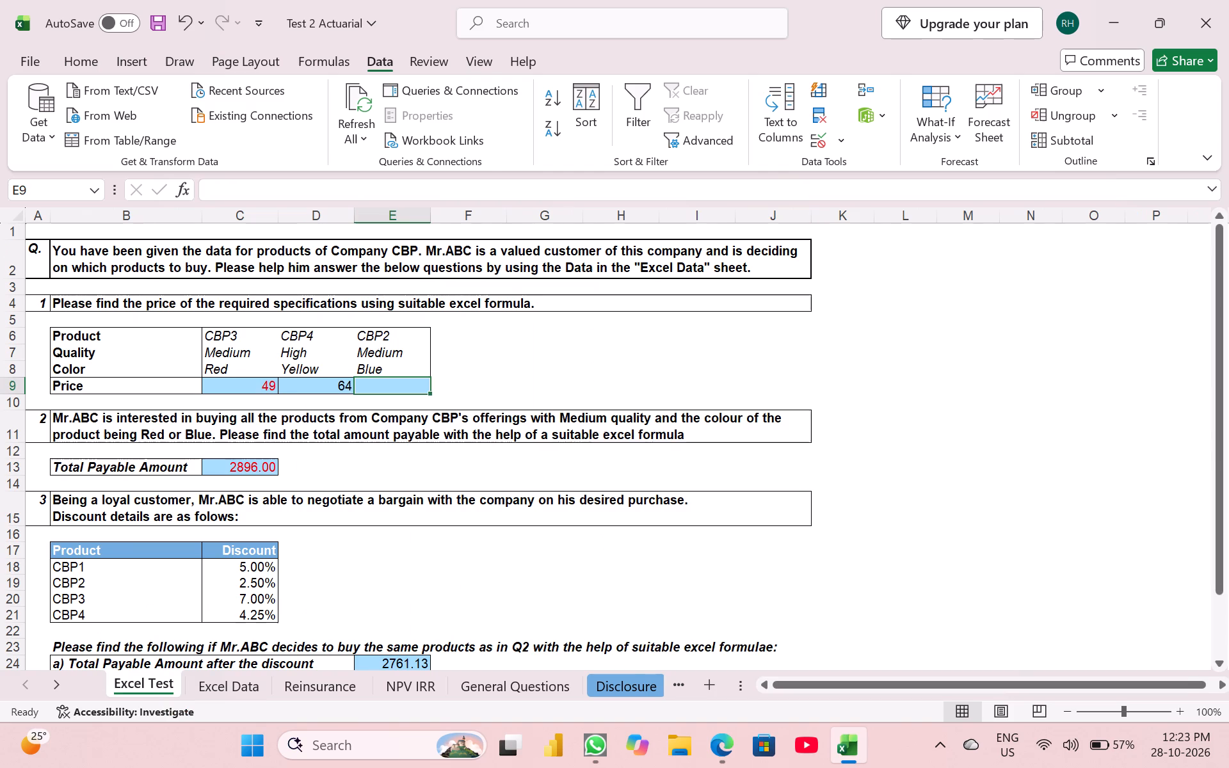
pyautogui.write('48')
pyautogui.press('Return')
pyautogui.hotkey('ctrl', 's')
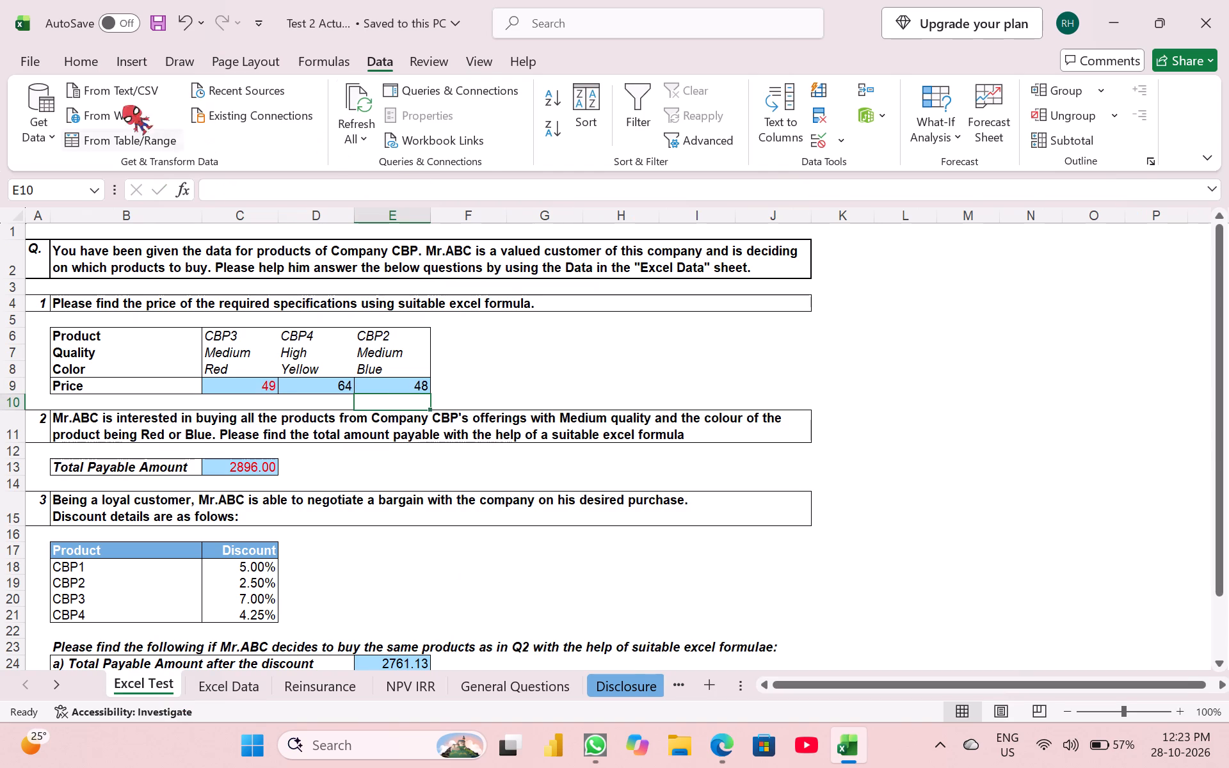
# Save the workbook to the Desktop folder as the Excel Workbook Test 2 Actuarial, and close it.
pyautogui.click(31, 62)
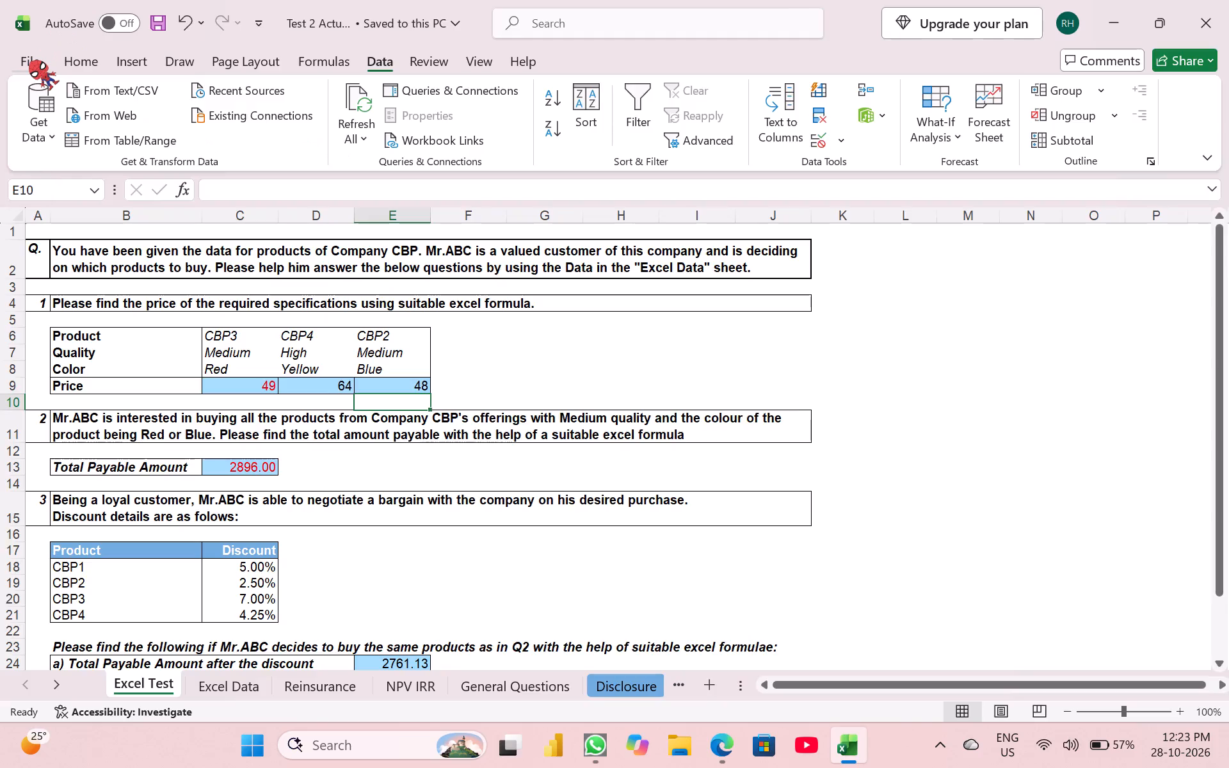
pyautogui.click(67, 346)
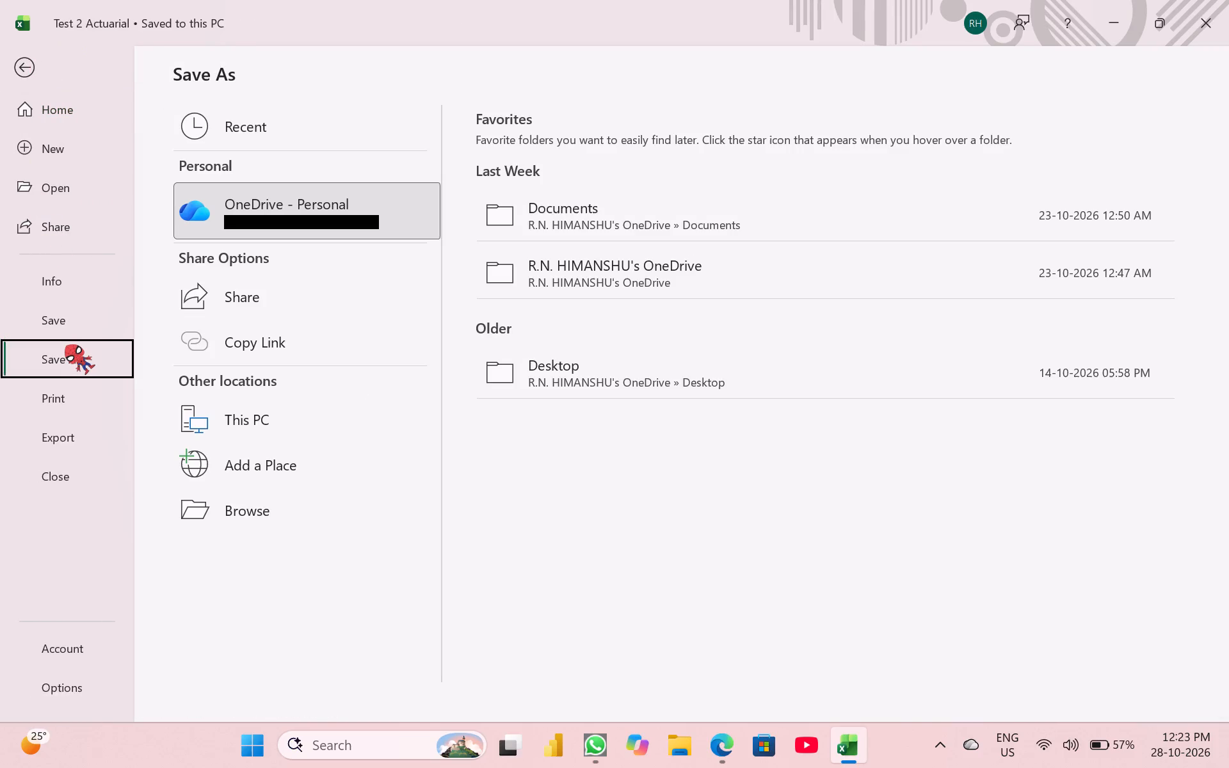
pyautogui.click(281, 508)
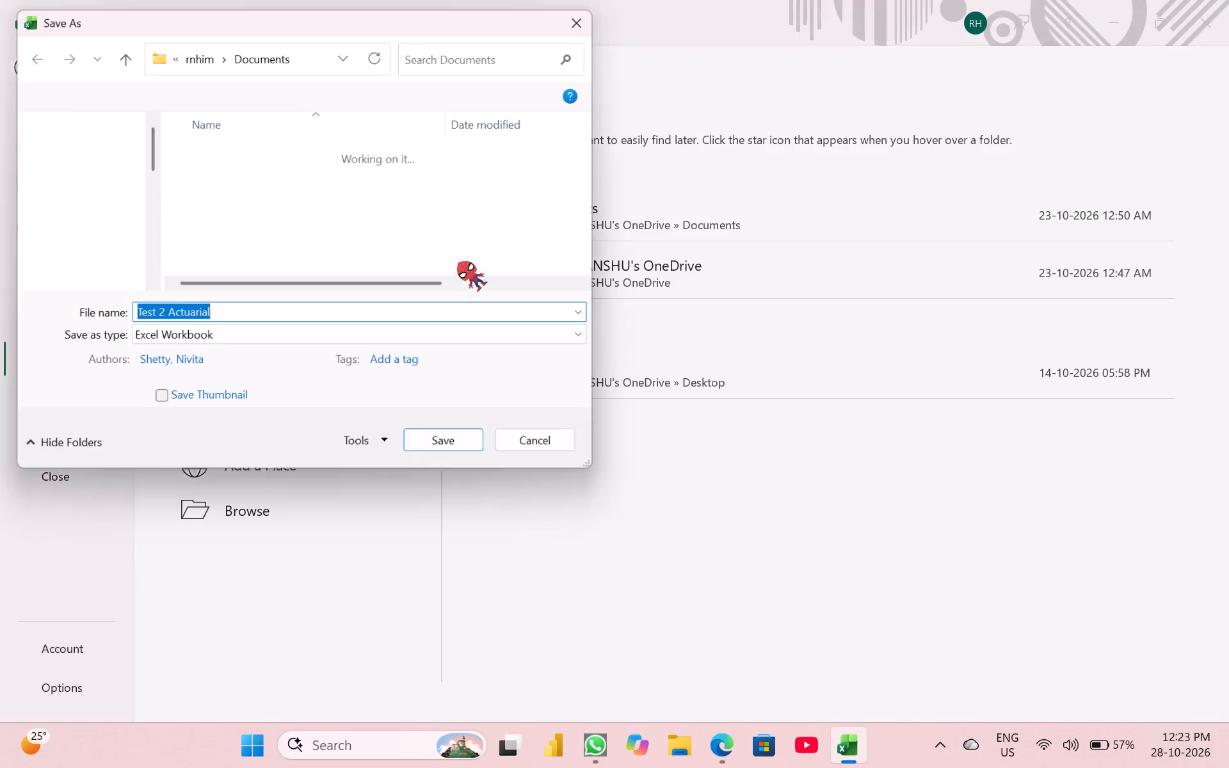
pyautogui.scroll(2, 95, 218)
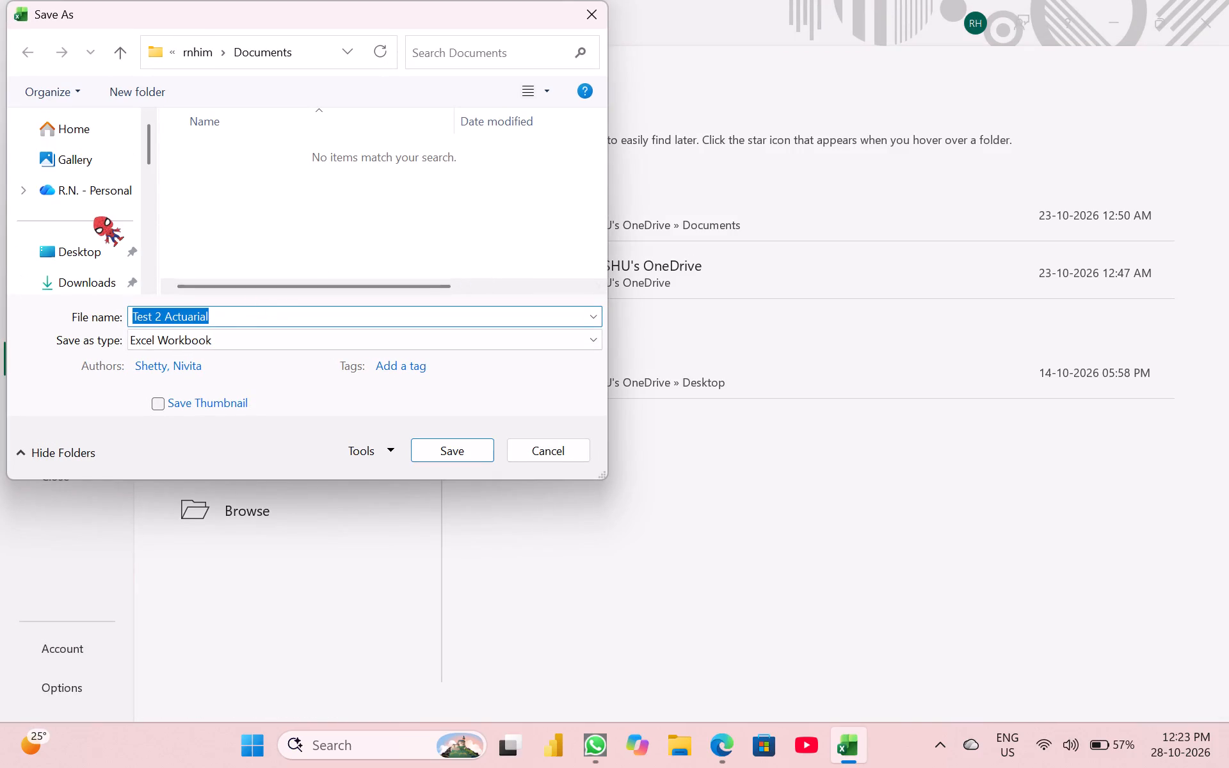
pyautogui.scroll(-1, 95, 218)
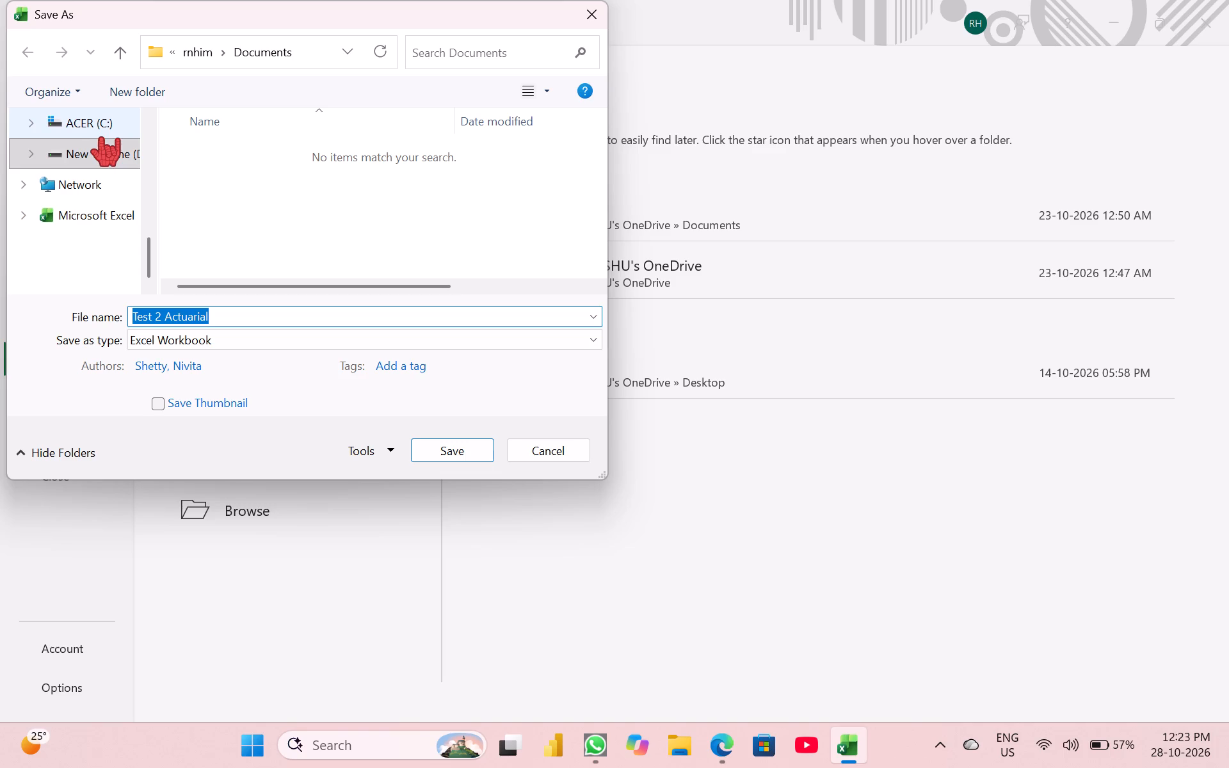
pyautogui.scroll(4, 92, 164)
pyautogui.click(77, 257)
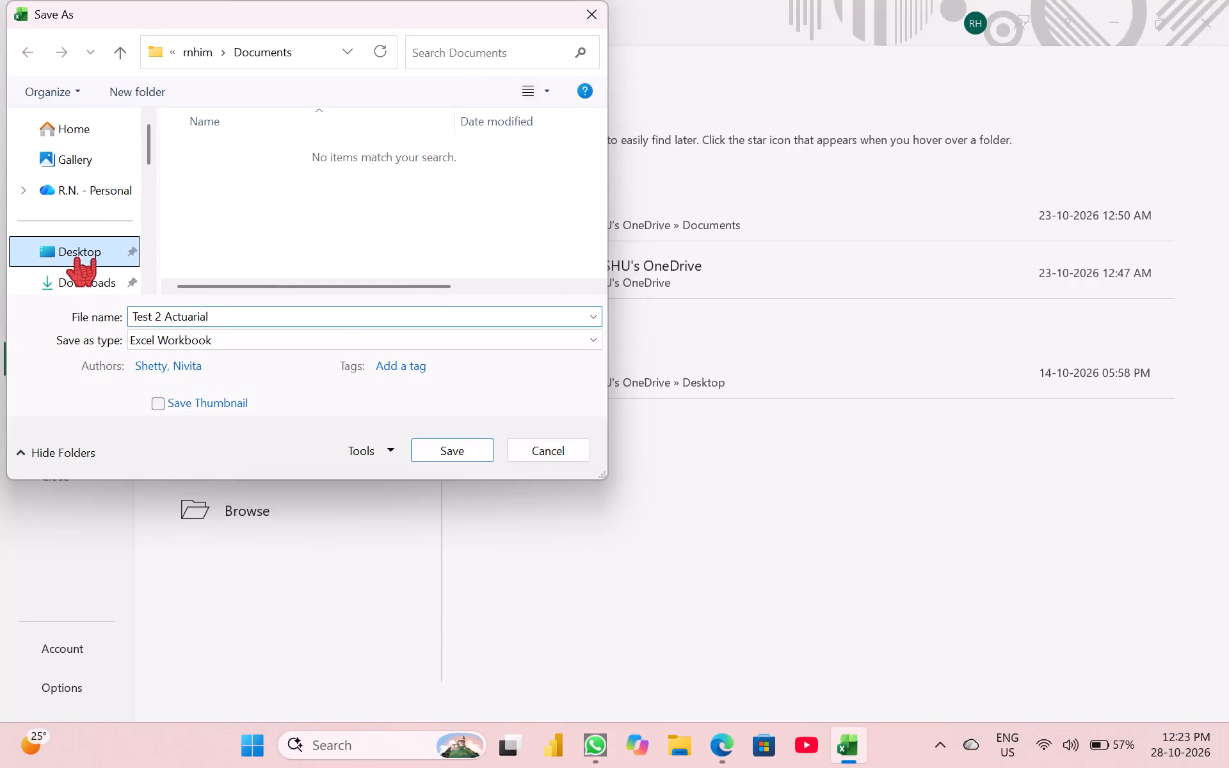
pyautogui.click(437, 451)
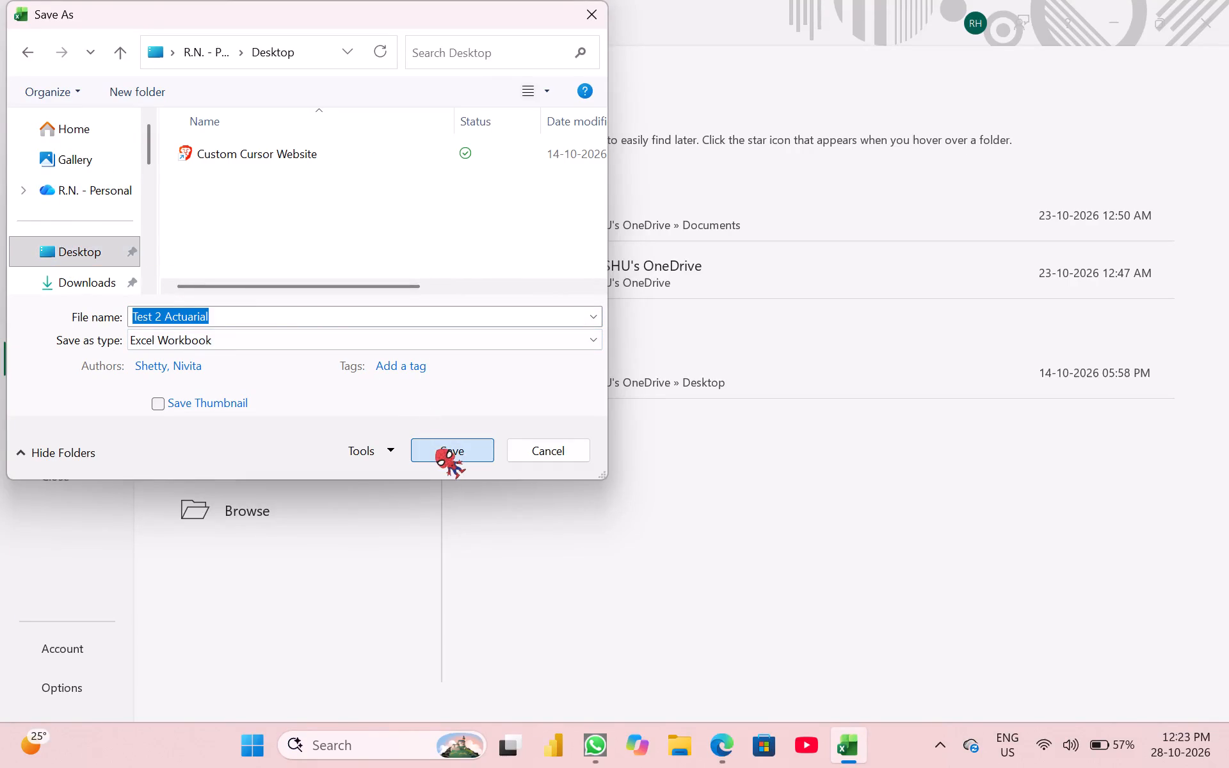
pyautogui.click(1188, 13)
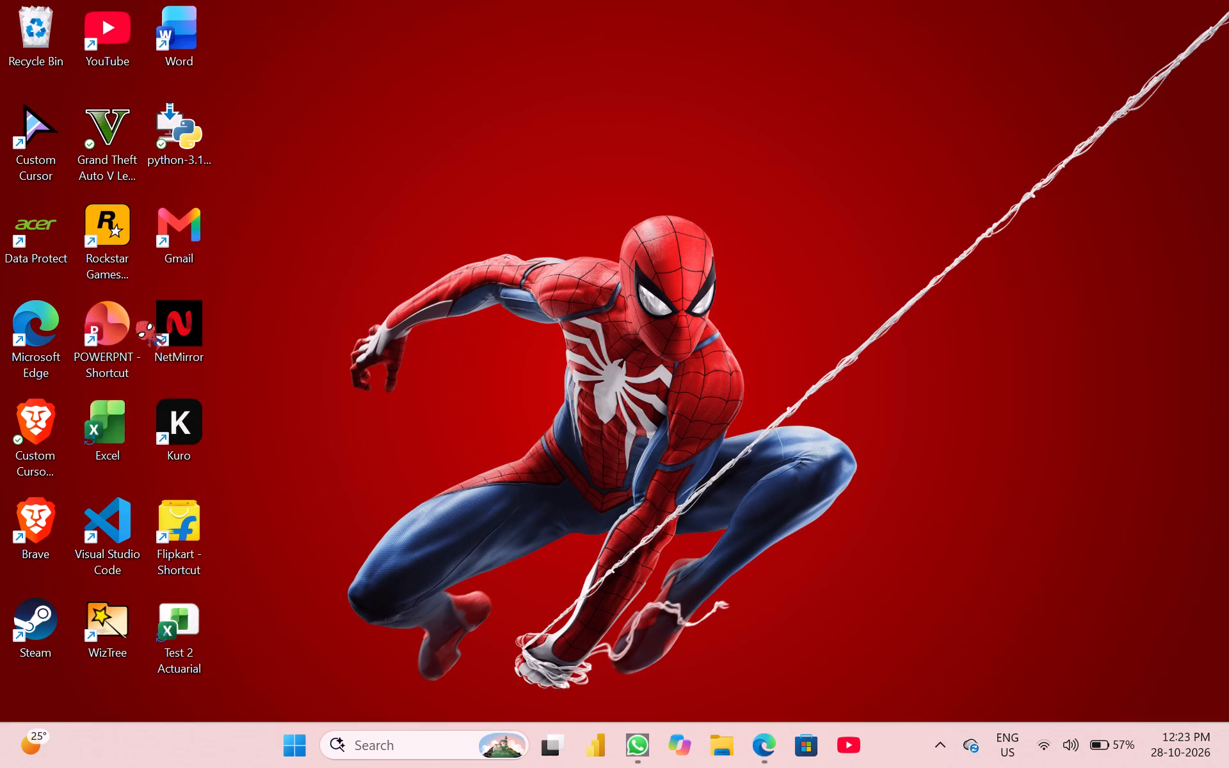
# Copy the Test 2 Actuarial workbook file from the desktop.
pyautogui.click(182, 620)
pyautogui.hotkey('ctrl', 'c')
pyautogui.hotkey('ctrl', 'c')
pyautogui.hotkey('ctrl', 'c')
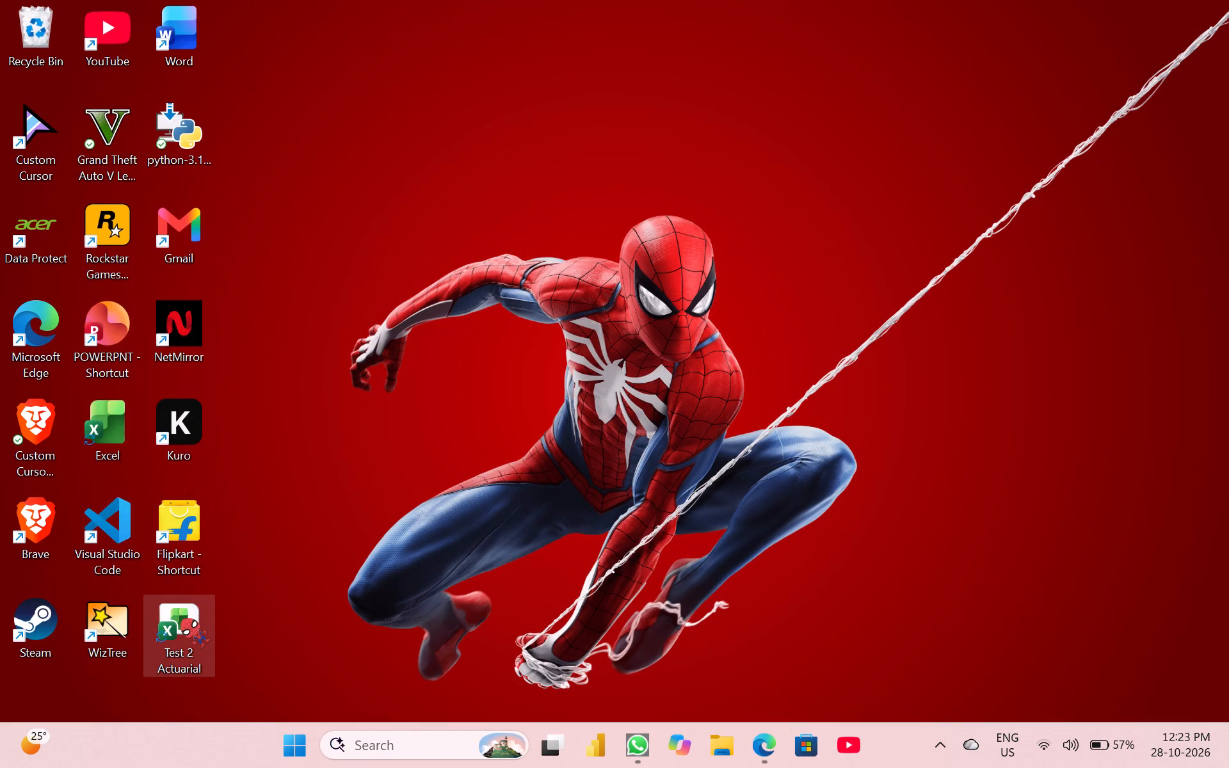